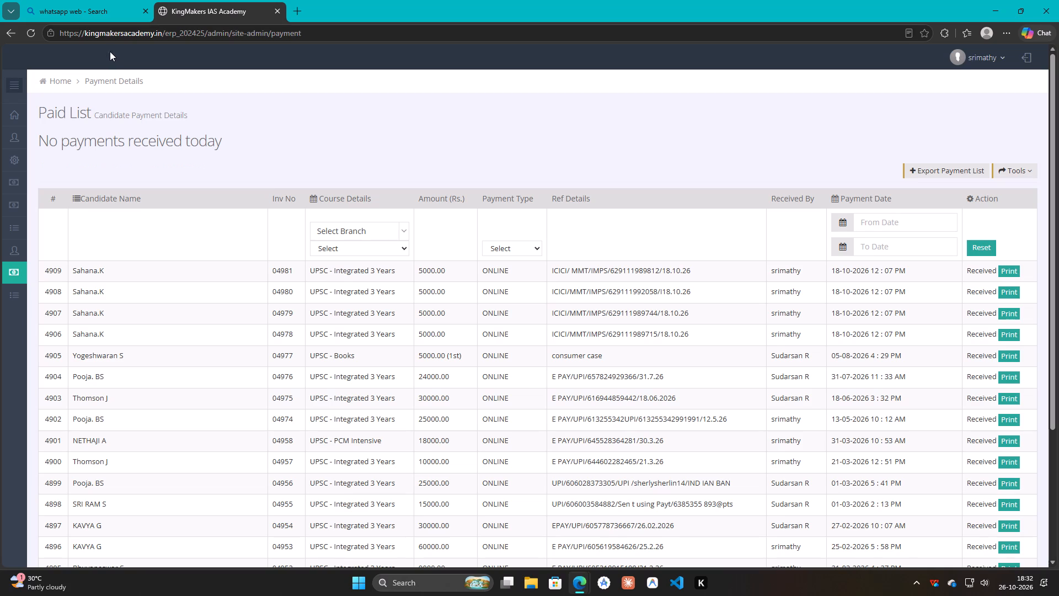
# Open the payment list of the erp_2025 database by editing the folder name in the page address.
pyautogui.click(195, 39)
pyautogui.moveTo(211, 33); pyautogui.dragTo(211, 39)
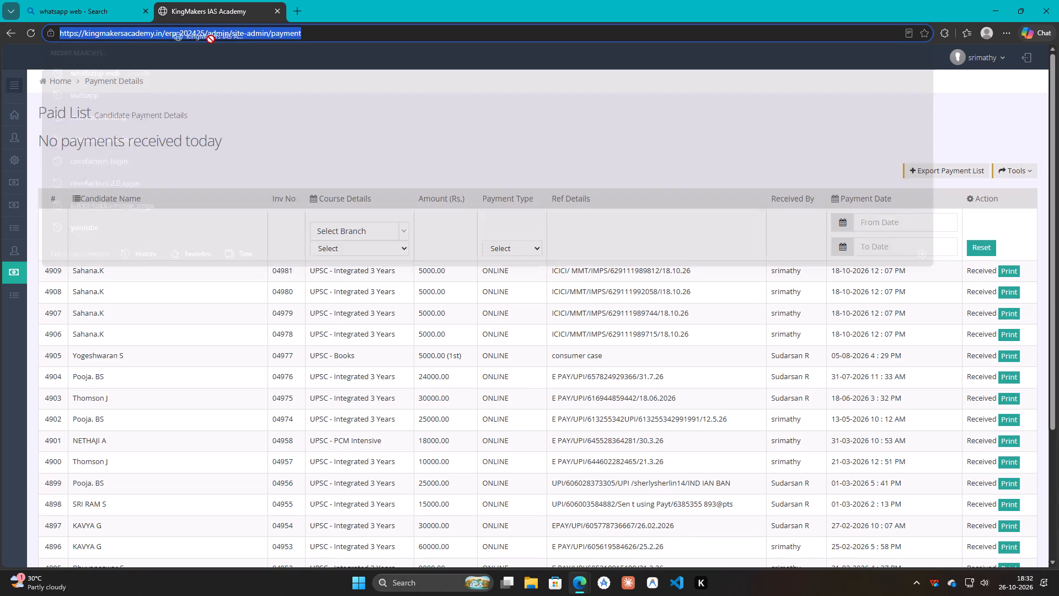
pyautogui.moveTo(211, 39); pyautogui.dragTo(211, 40)
pyautogui.click(197, 36)
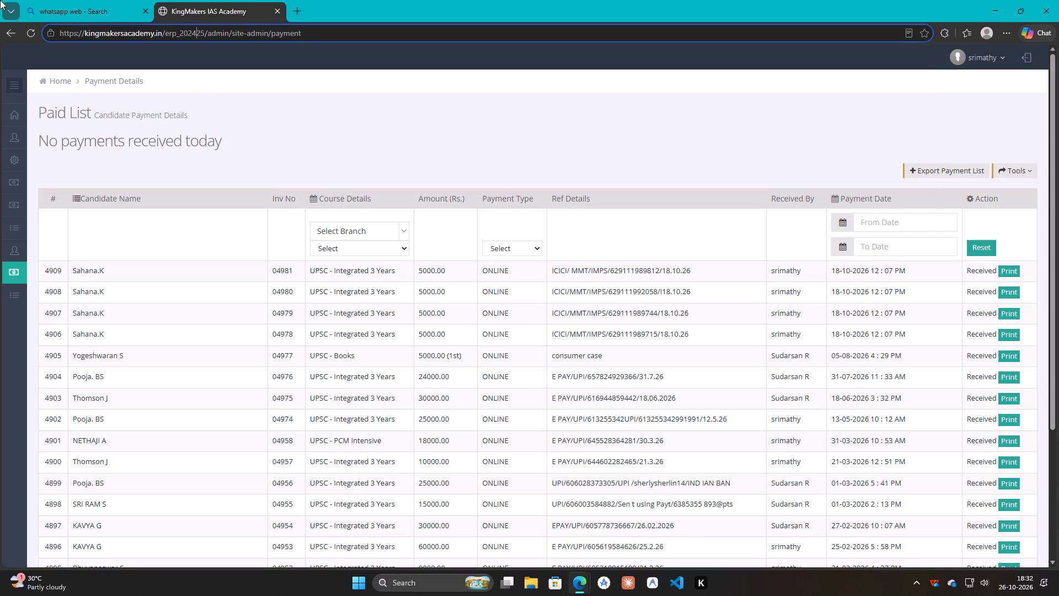
pyautogui.press('BackSpace')
pyautogui.press('BackSpace')
pyautogui.press('Return')
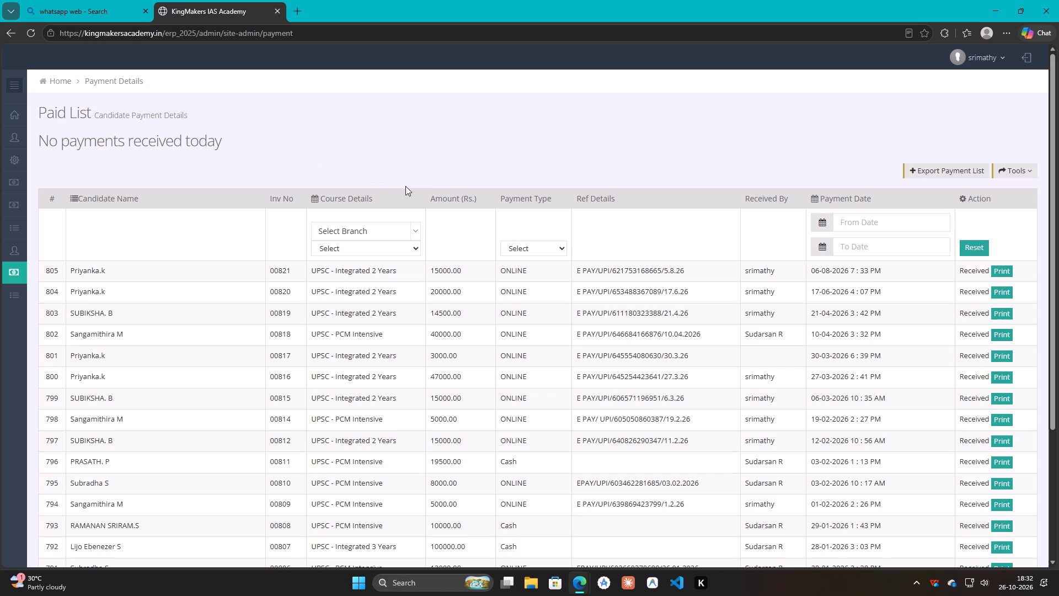
# Open the payment list of the erp_202526 database through the page address.
pyautogui.click(190, 24)
pyautogui.click(199, 36)
pyautogui.click(203, 33)
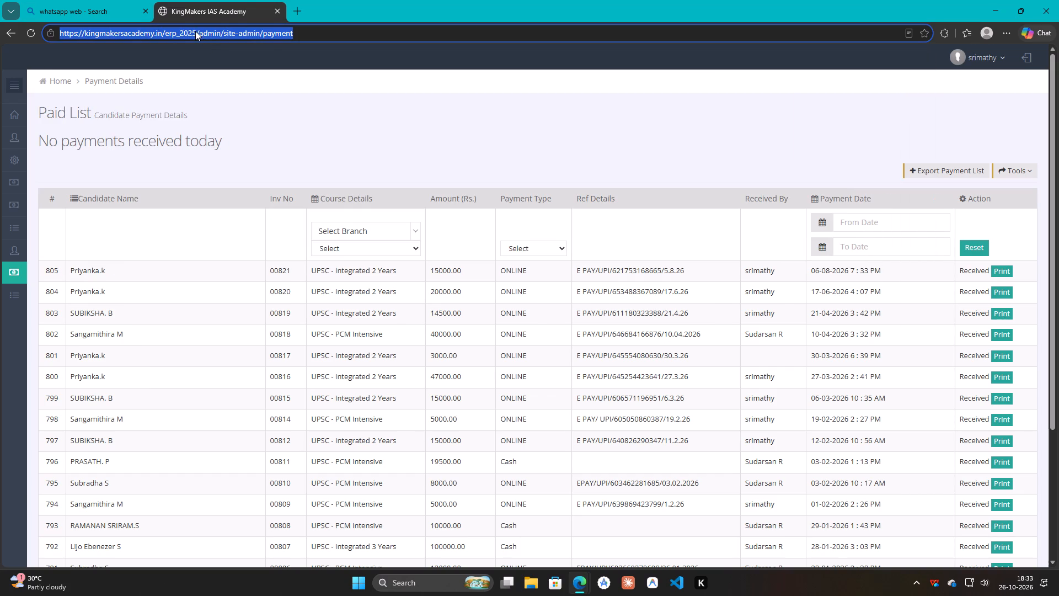
pyautogui.click(195, 31)
pyautogui.write('26')
pyautogui.press('Return')
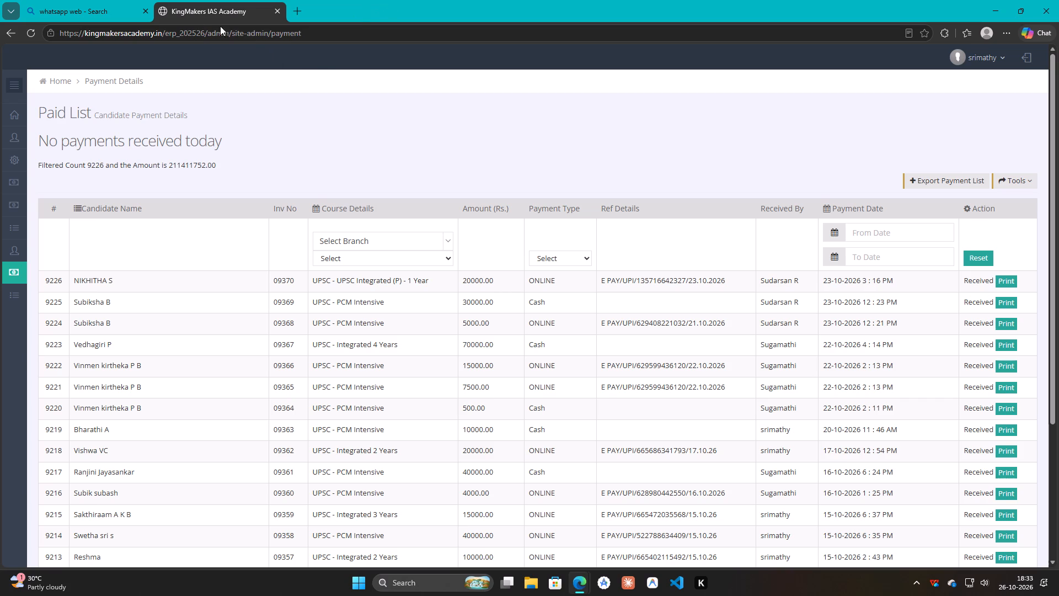
# Open the payment list of the erp202627 database, with no underscore in the folder name of the page address.
pyautogui.click(205, 36)
pyautogui.click(204, 41)
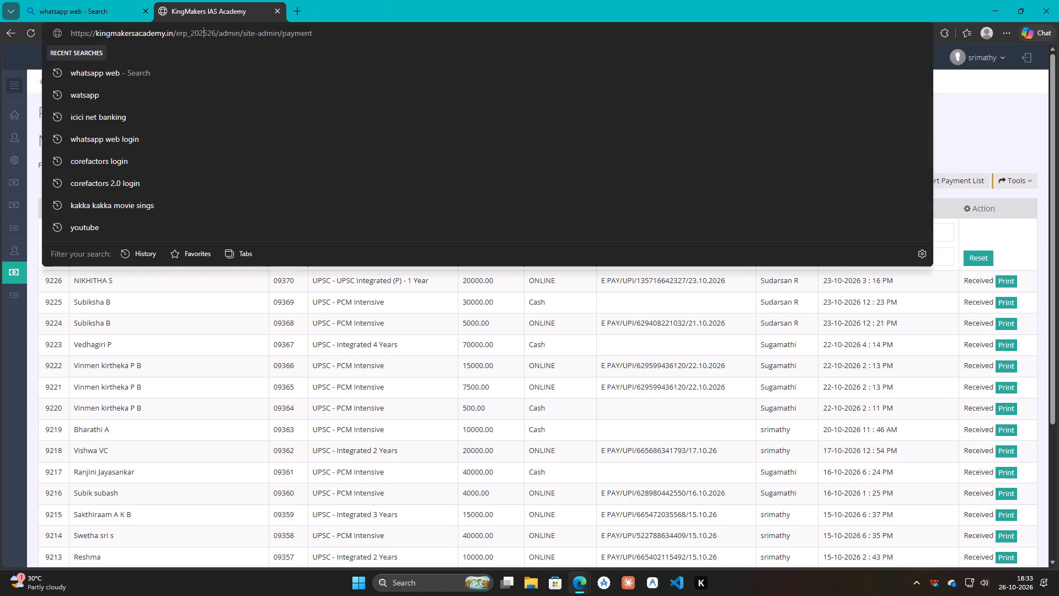
pyautogui.press('Delete')
pyautogui.press('BackSpace')
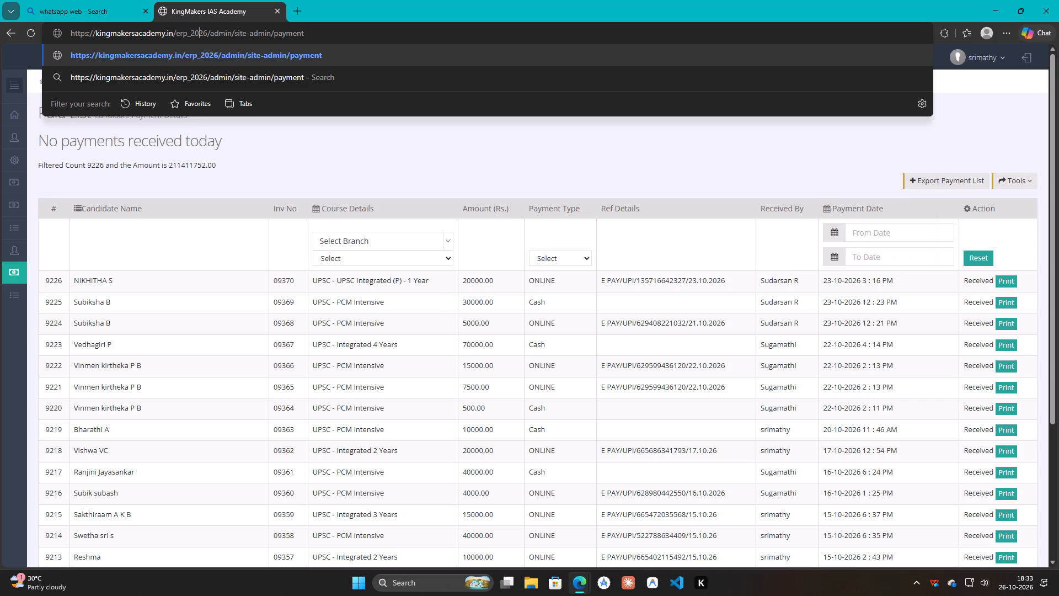
pyautogui.press('Right')
pyautogui.press('Right')
pyautogui.write('27')
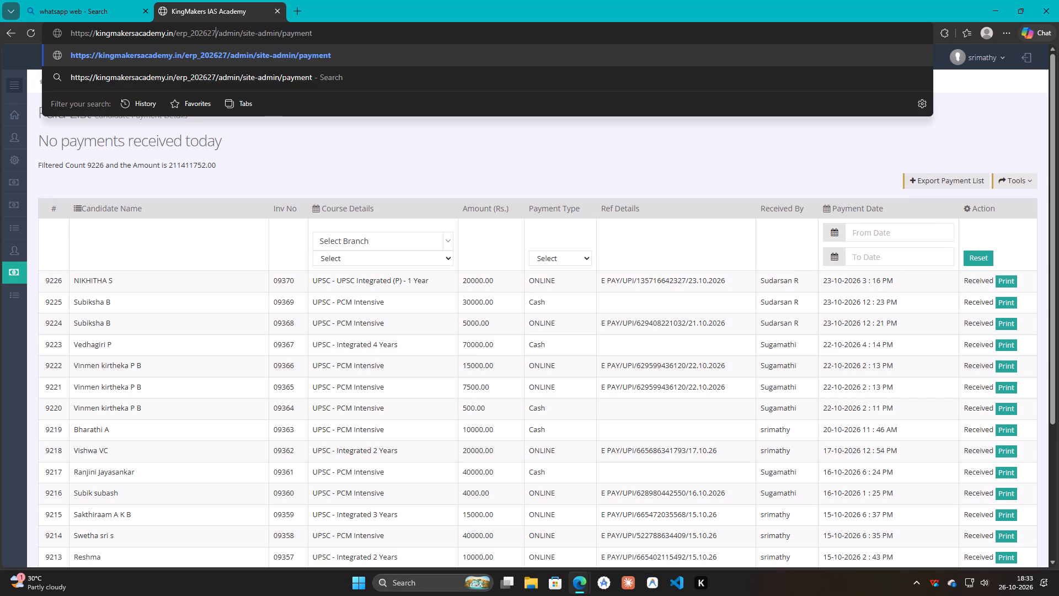
pyautogui.press('Return')
pyautogui.click(191, 34)
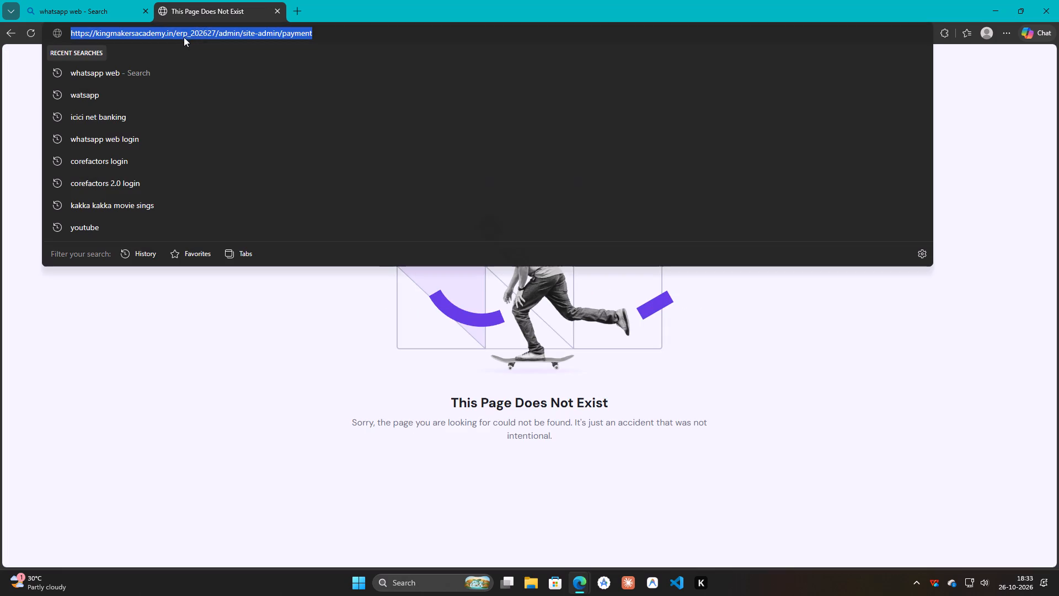
pyautogui.click(184, 37)
pyautogui.click(192, 38)
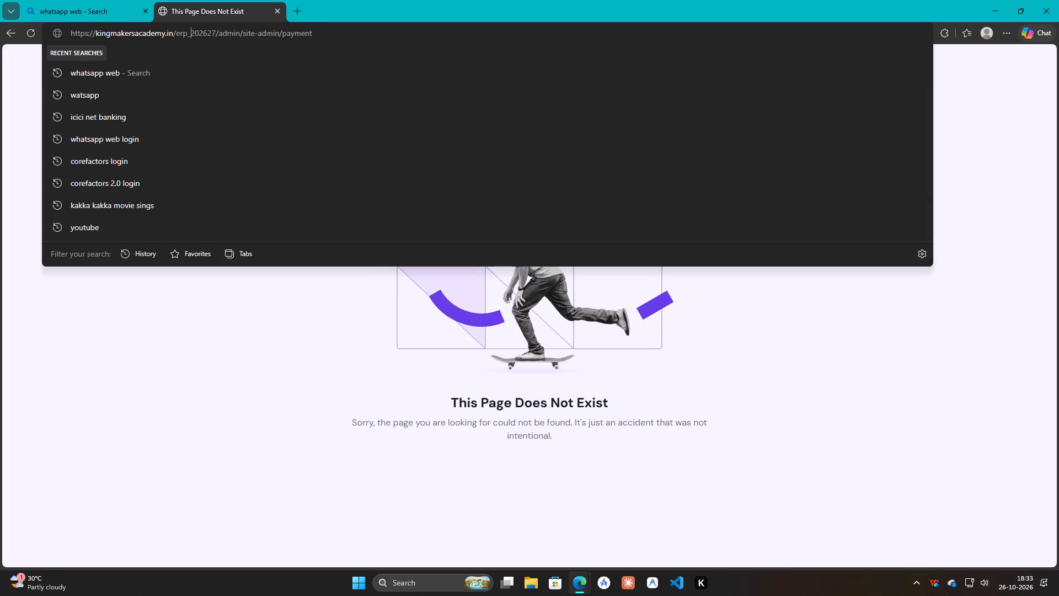
pyautogui.press('BackSpace')
pyautogui.press('Return')
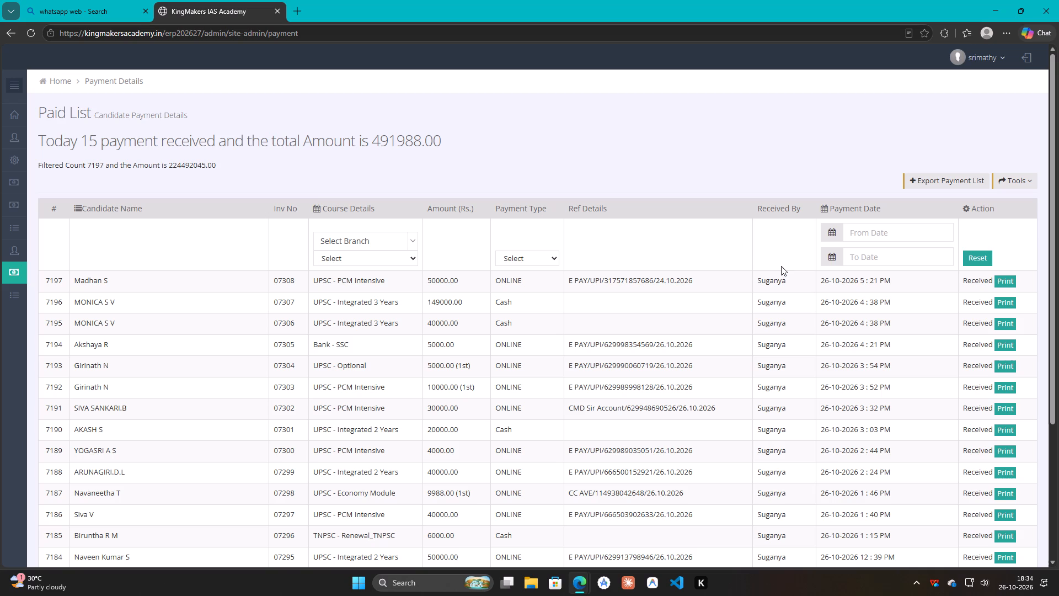
# Filter the payments by date, from 26-10-2026 to 26-10-2026.
pyautogui.click(821, 231)
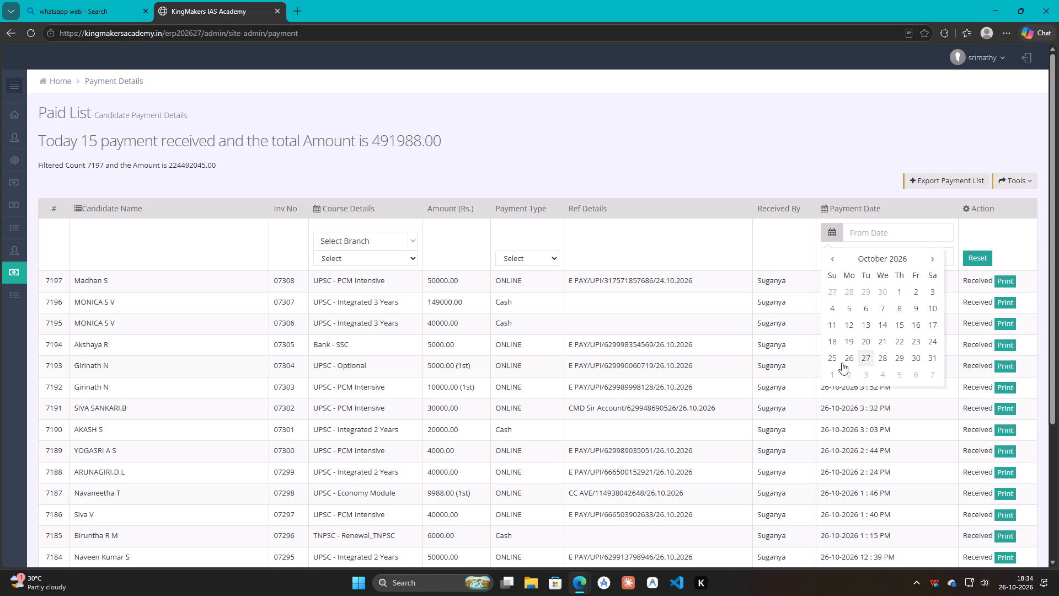
pyautogui.click(848, 361)
pyautogui.click(834, 259)
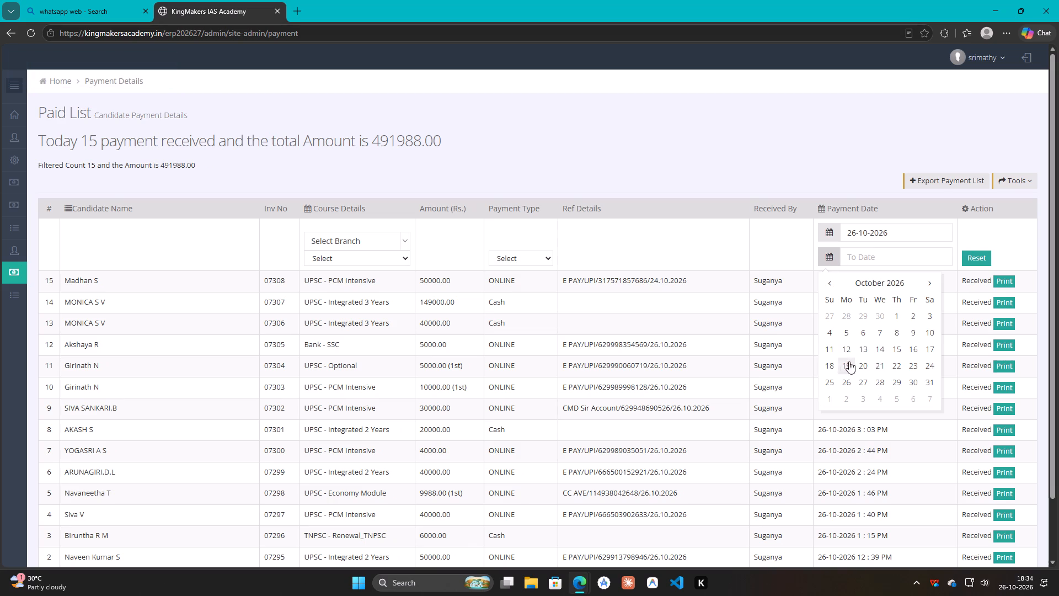
pyautogui.click(846, 381)
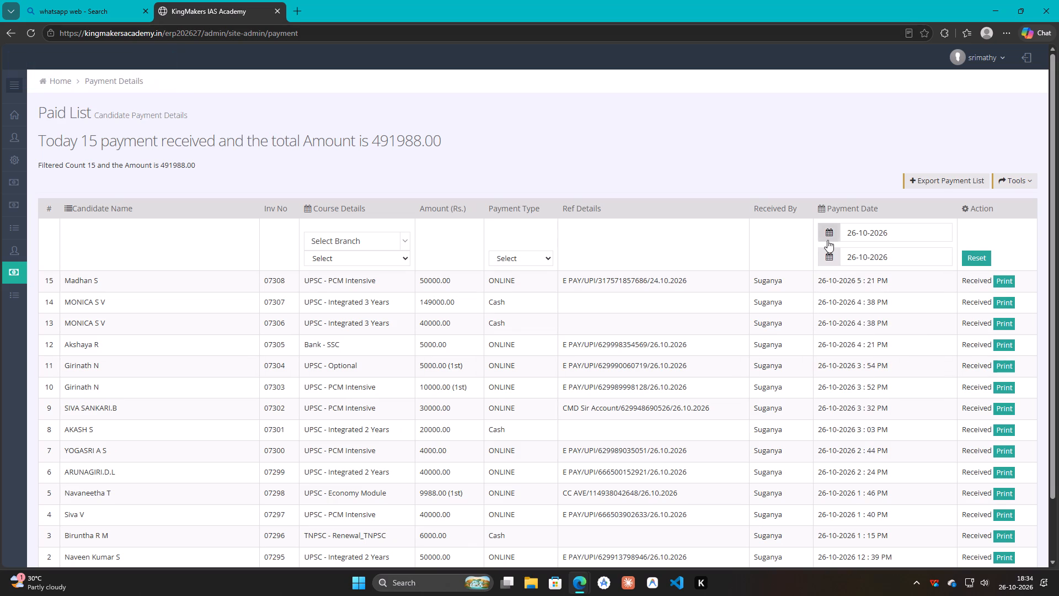
# Export the filtered payment list as an XLS worksheet in Documents and open the downloaded file in WPS Office.
pyautogui.scroll(-1, 199, 483)
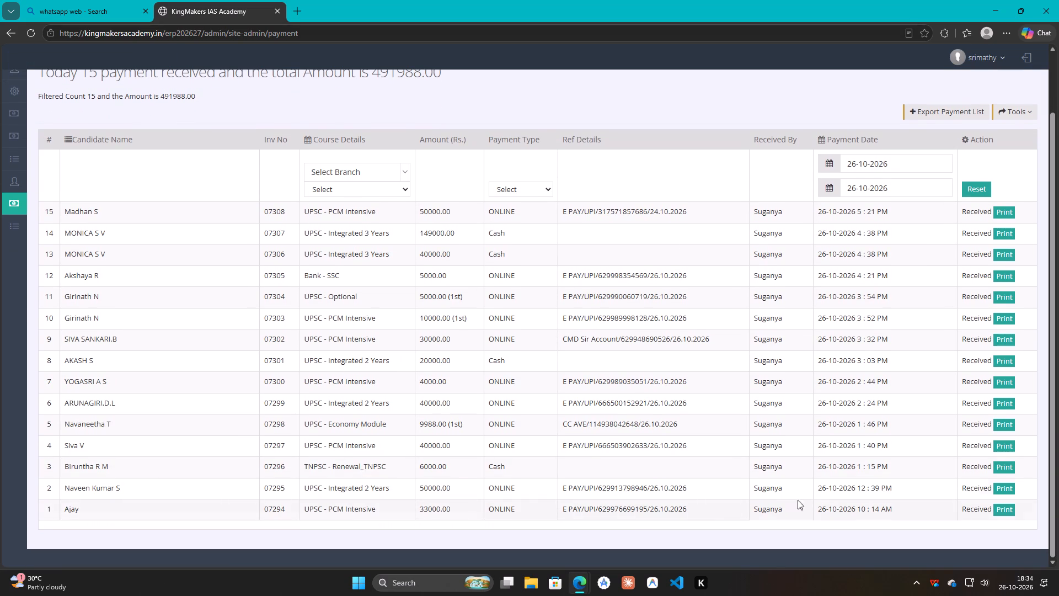
pyautogui.scroll(3, 857, 479)
pyautogui.click(941, 185)
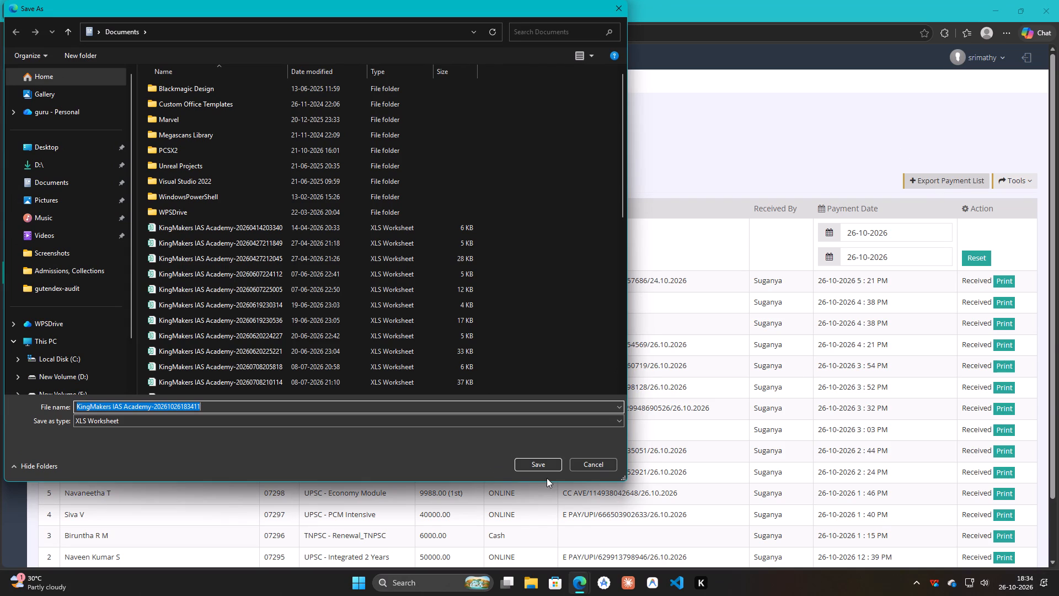
pyautogui.click(550, 462)
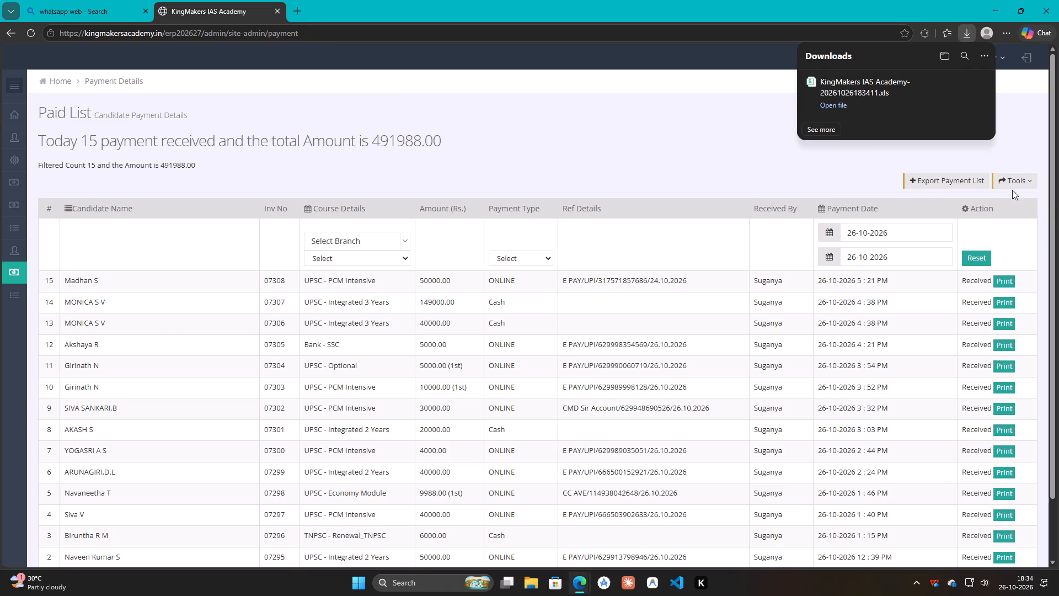
pyautogui.click(833, 107)
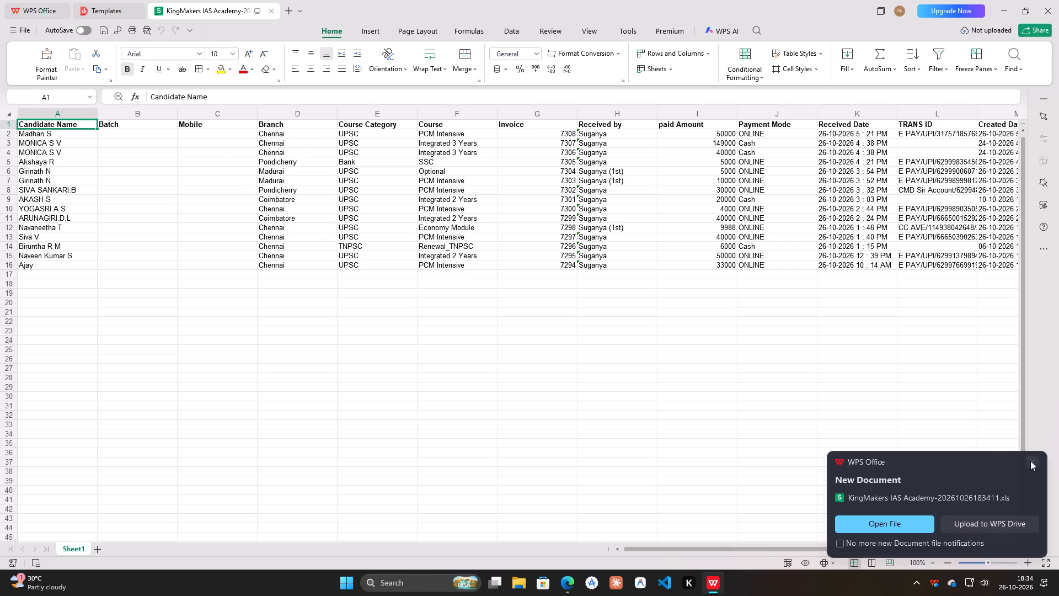
# Delete the Invoice column from the exported sheet.
pyautogui.click(549, 116)
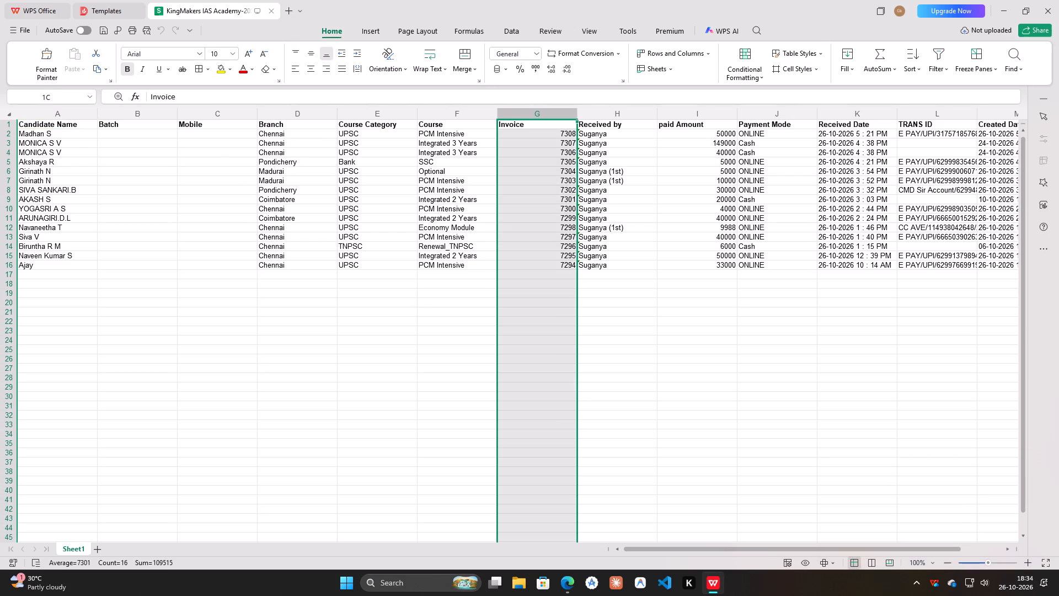
pyautogui.rightClick(549, 116)
pyautogui.click(573, 150)
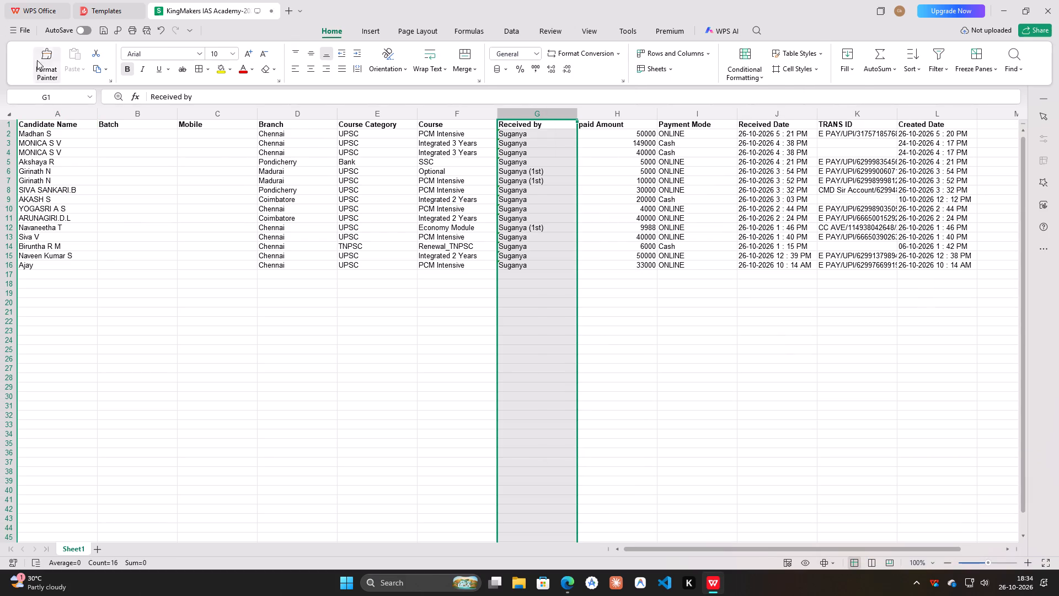
# Move the Candidate Name column from column A onto the Mobile column, column C.
pyautogui.click(69, 115)
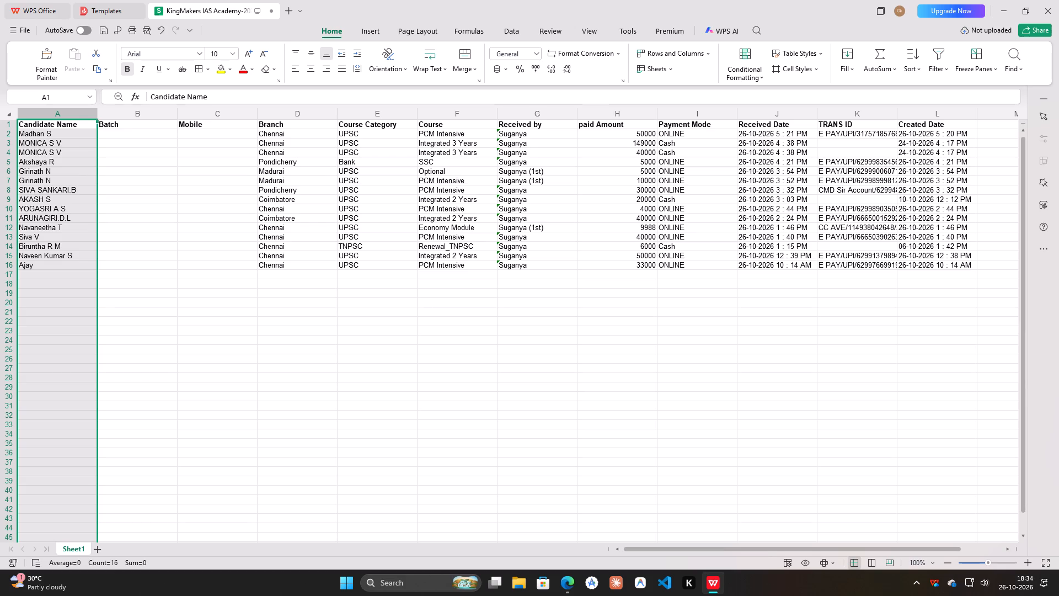
pyautogui.hotkey('ctrl', 'x')
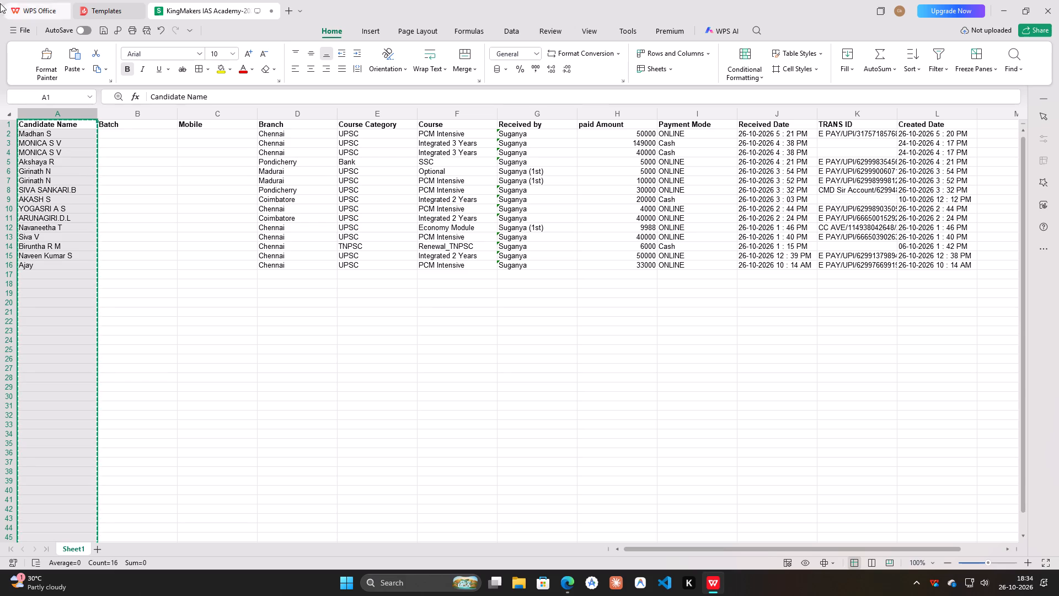
pyautogui.click(237, 114)
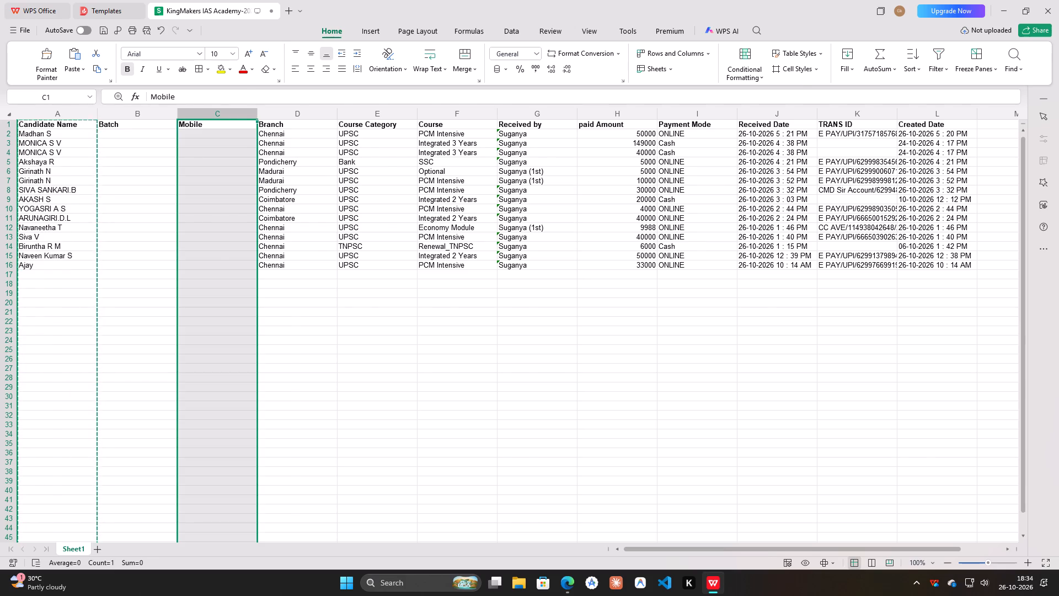
pyautogui.hotkey('ctrl', 'v')
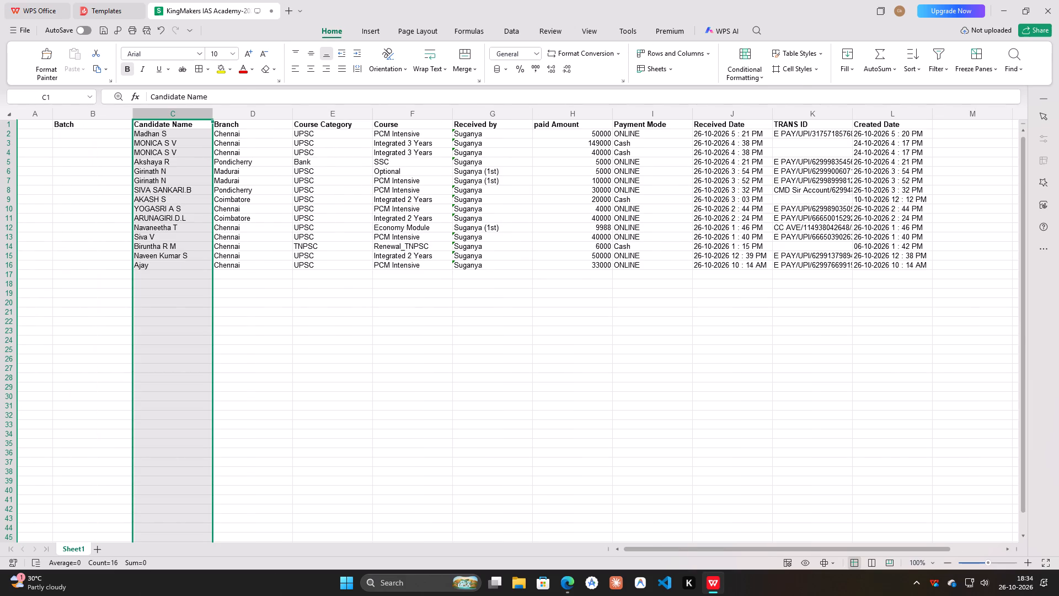
# Delete the Received Date and Created Date columns.
pyautogui.click(730, 110)
pyautogui.rightClick(730, 110)
pyautogui.click(774, 146)
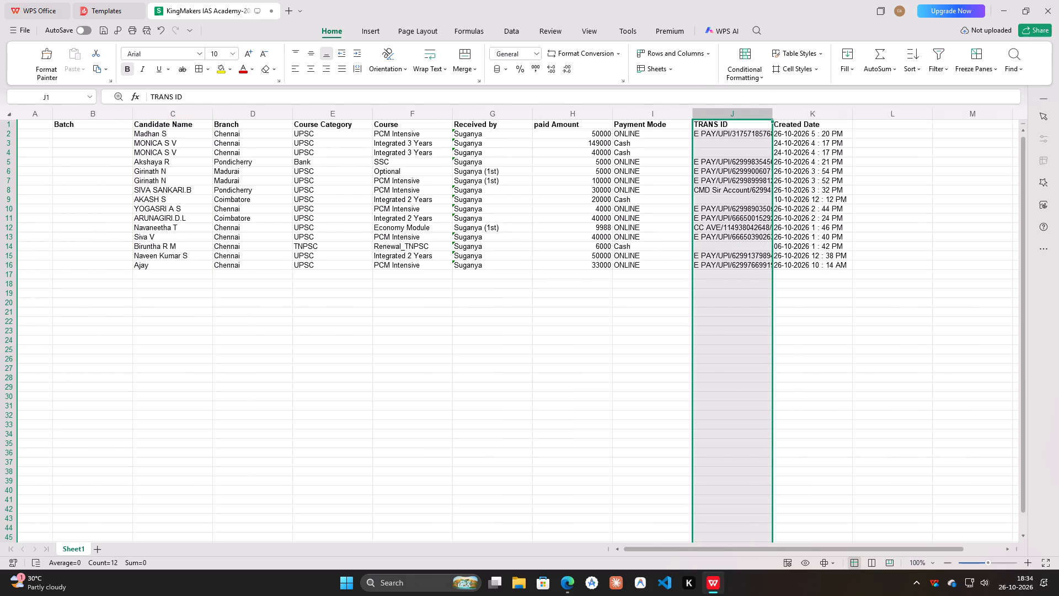
pyautogui.click(817, 110)
pyautogui.rightClick(817, 110)
pyautogui.click(864, 148)
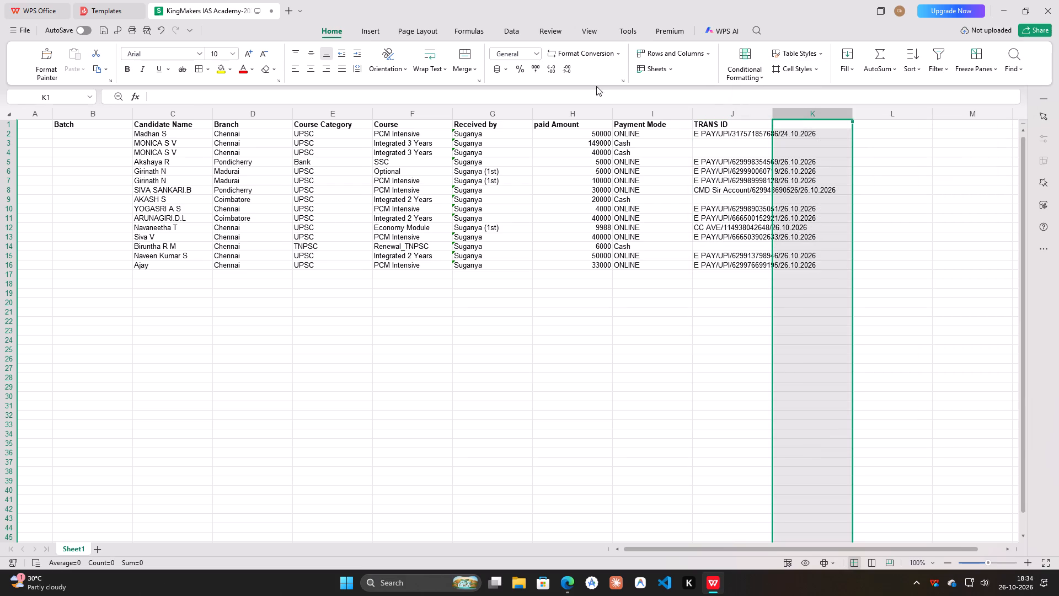
# Insert three blank columns between the Received by and paid Amount columns.
pyautogui.moveTo(579, 116); pyautogui.dragTo(716, 114)
pyautogui.rightClick(716, 114)
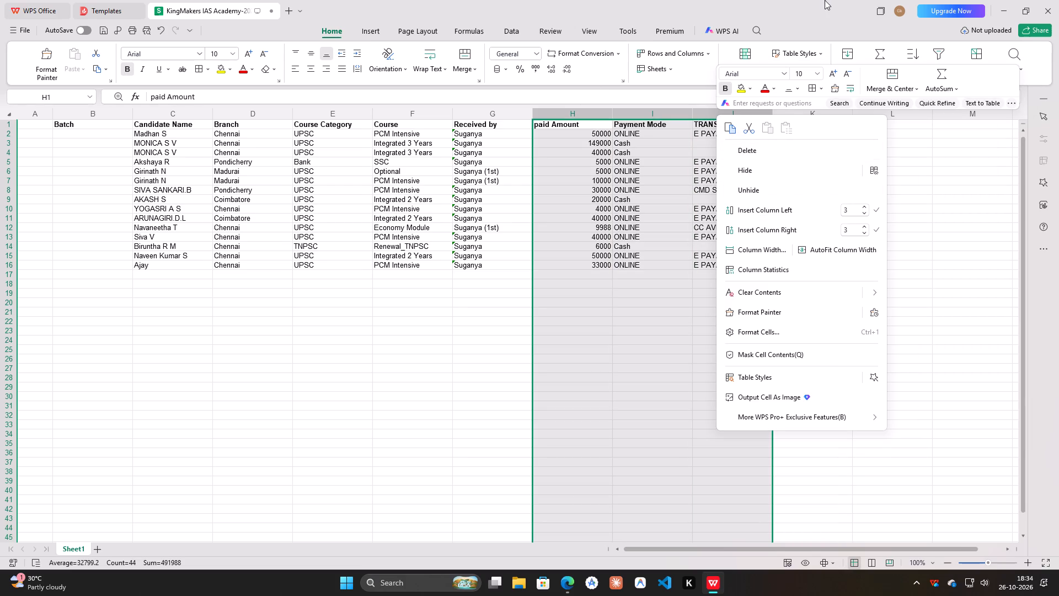
pyautogui.click(798, 206)
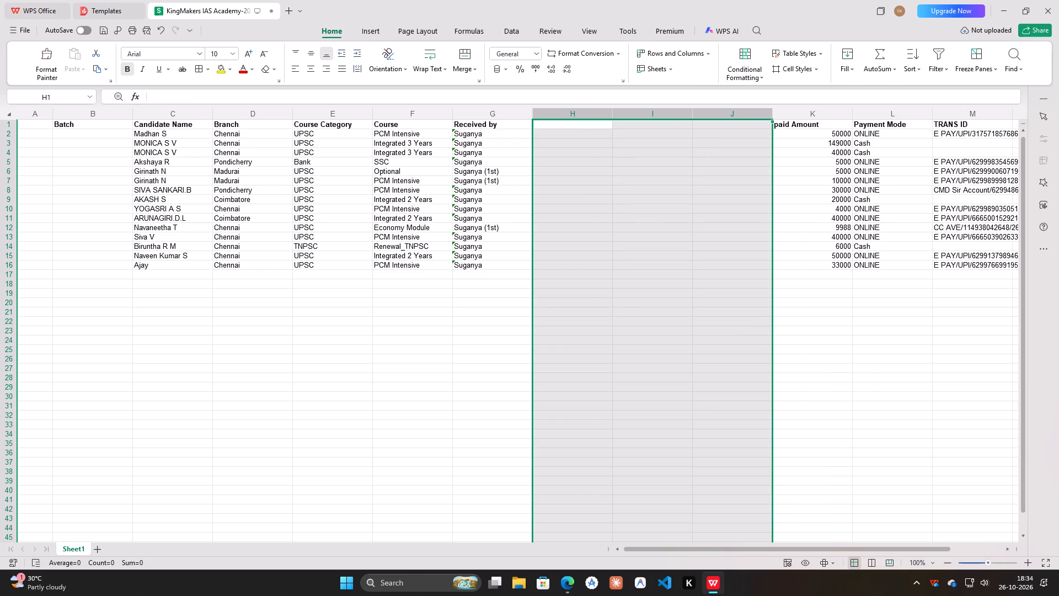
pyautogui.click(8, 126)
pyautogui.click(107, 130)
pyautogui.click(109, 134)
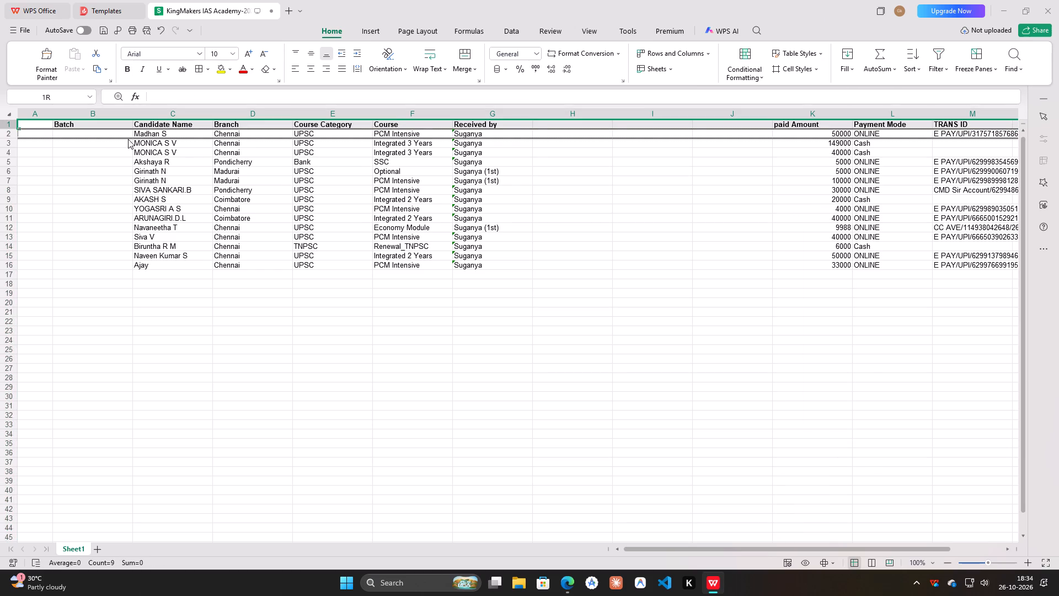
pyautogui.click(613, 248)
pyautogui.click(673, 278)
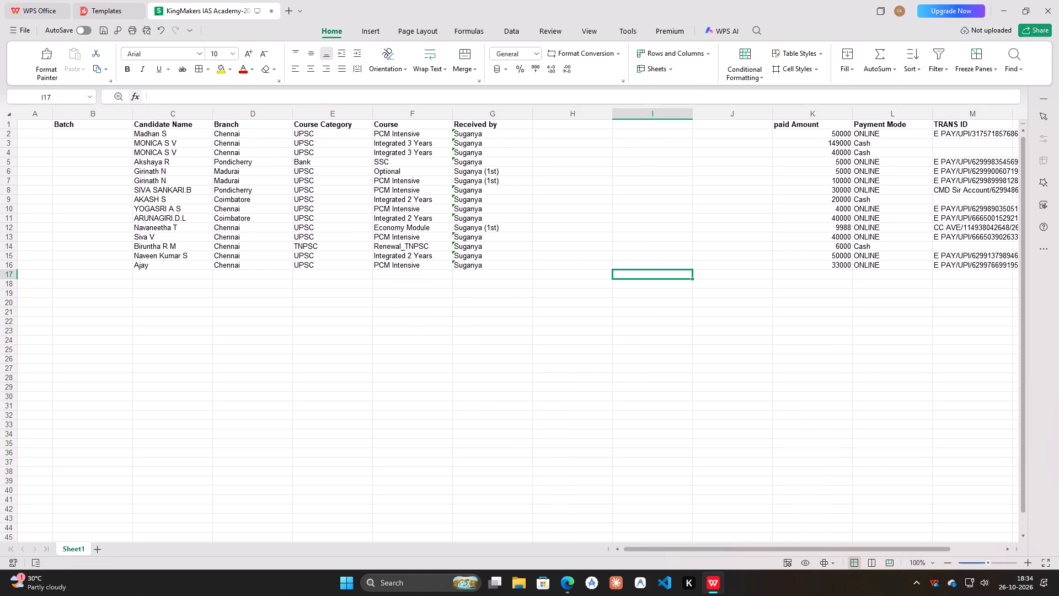
# Enter the date 26/10/26 in the first data row of the Batch column, cell B2.
pyautogui.click(114, 134)
pyautogui.write('26/10/6')
pyautogui.press('BackSpace')
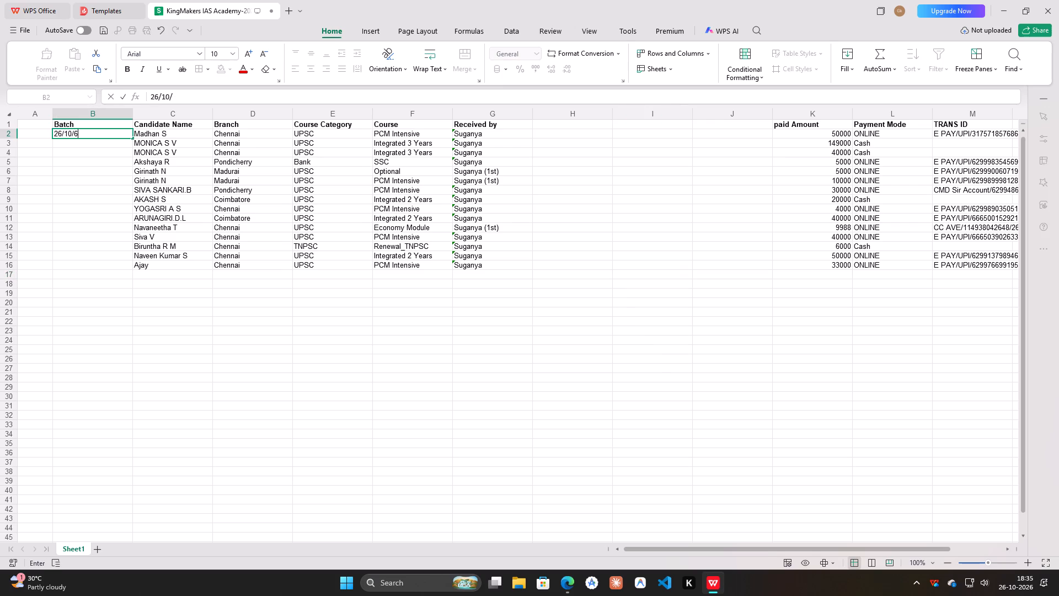
pyautogui.write('26')
pyautogui.press('Return')
# Copy the date in B2 down the Batch column into cells B3 to B16.
pyautogui.press('Up')
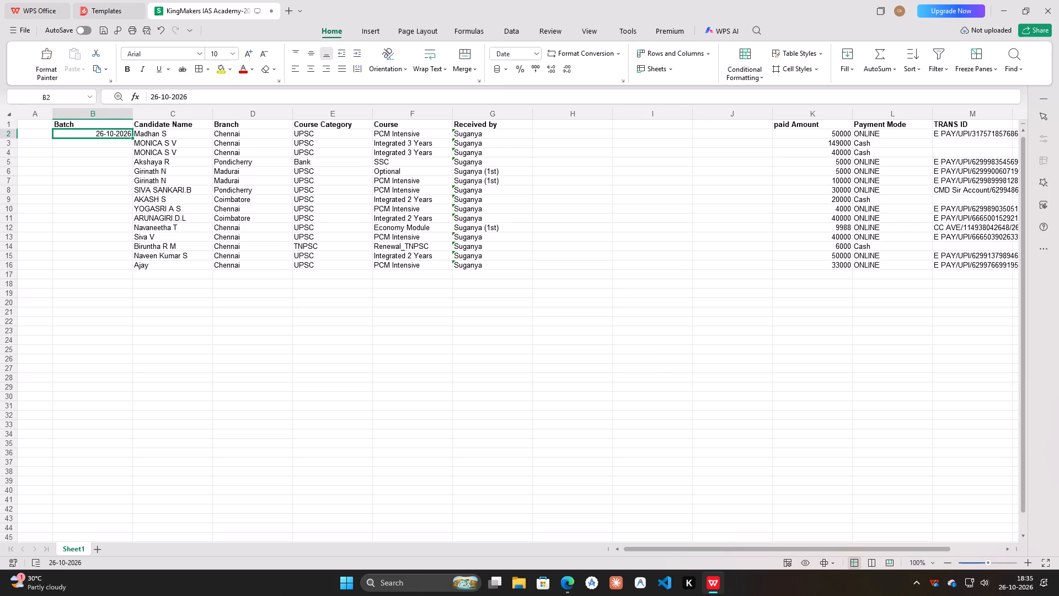
pyautogui.hotkey('ctrl', 'c')
pyautogui.press('Down')
pyautogui.hotkey('shift', 'Down')
pyautogui.hotkey('shift', 'Down')
pyautogui.hotkey('shift', 'Down')
pyautogui.hotkey('shift', 'Down')
pyautogui.hotkey('shift', 'Down')
pyautogui.hotkey('shift', 'Down')
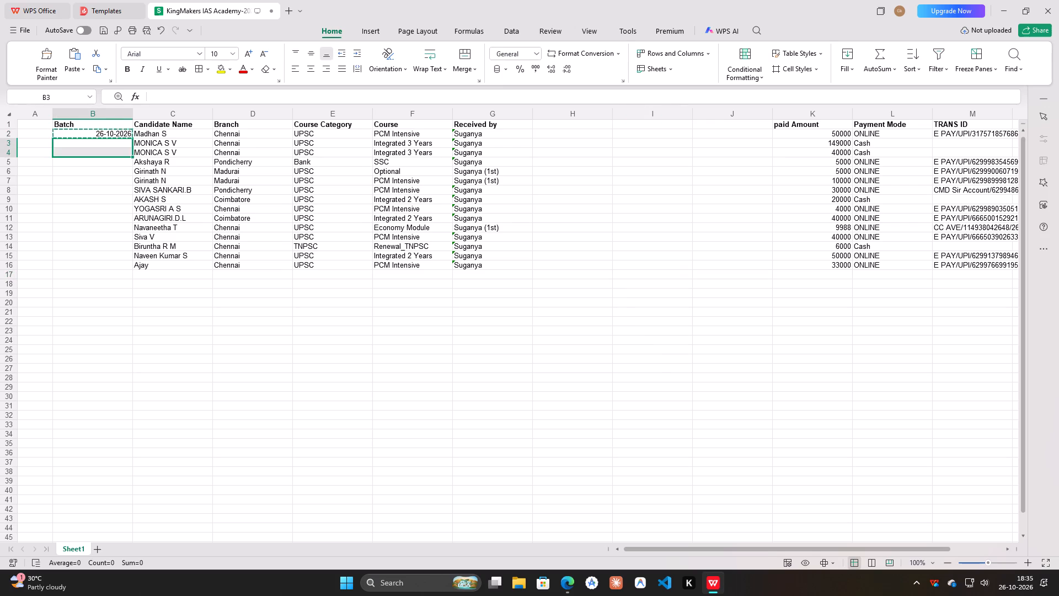
pyautogui.hotkey('shift', 'Down')
pyautogui.hotkey('shift', 'Down')
pyautogui.hotkey('shift', 'Down')
pyautogui.hotkey('shift', 'Down')
pyautogui.hotkey('shift', 'Down')
pyautogui.hotkey('shift', 'Down')
pyautogui.hotkey('shift', 'Down')
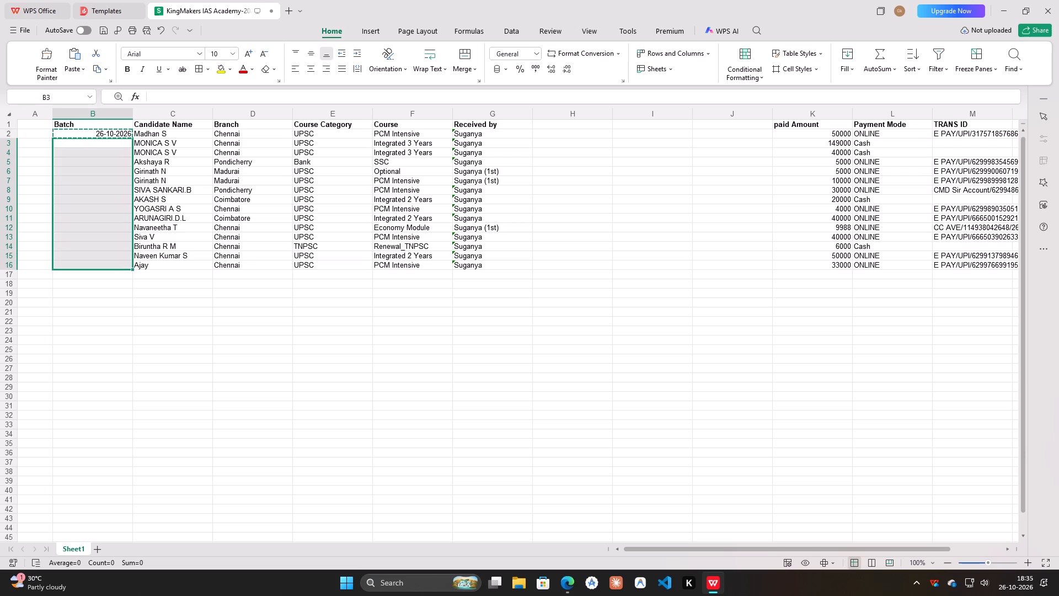
pyautogui.hotkey('ctrl', 'v')
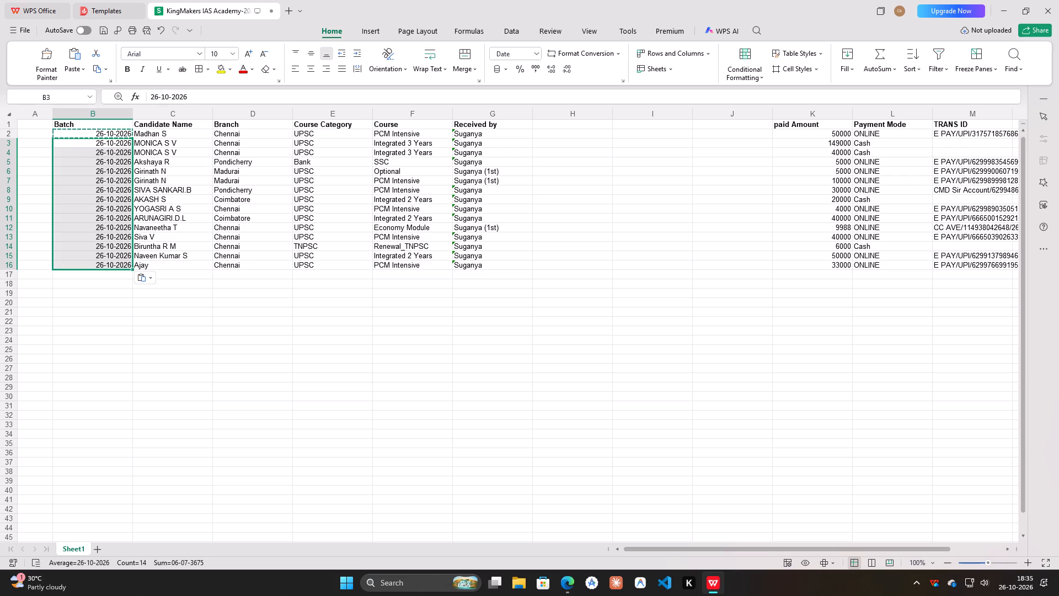
# Autofit the width of the Batch column to its contents.
pyautogui.doubleClick(133, 116)
# Label the payments received as (1st) in column A: Optional in A6, New in A7 and Module in A12.
pyautogui.click(391, 172)
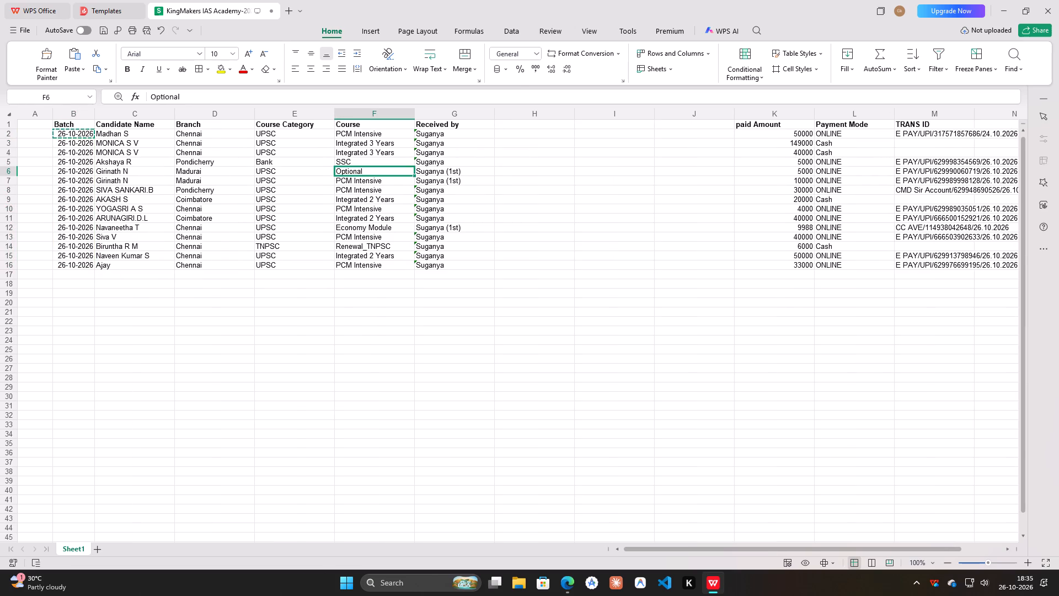
pyautogui.hotkey('ctrl', 'c')
pyautogui.click(36, 169)
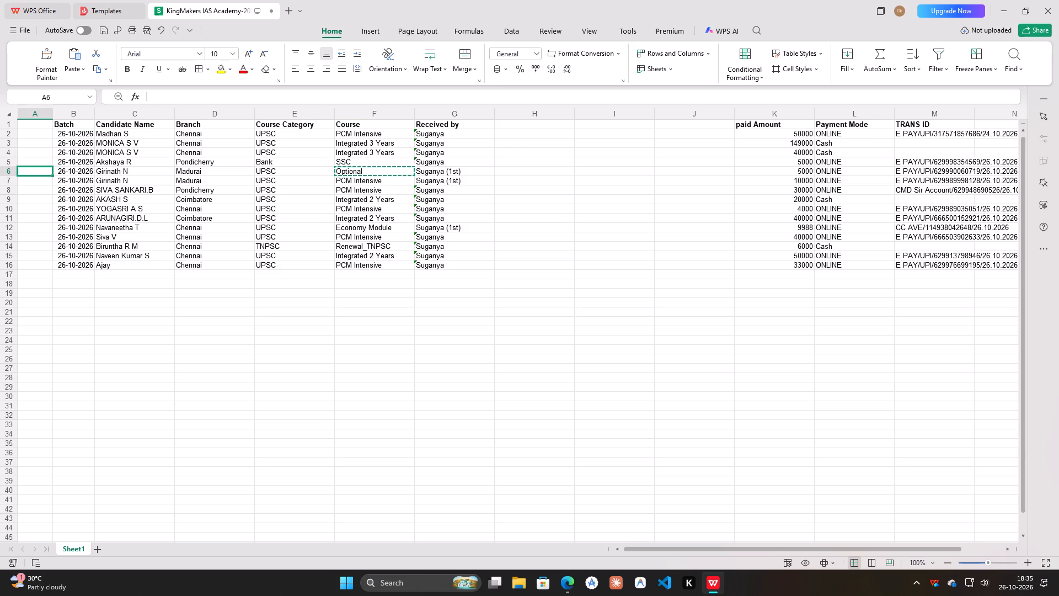
pyautogui.hotkey('ctrl', 'v')
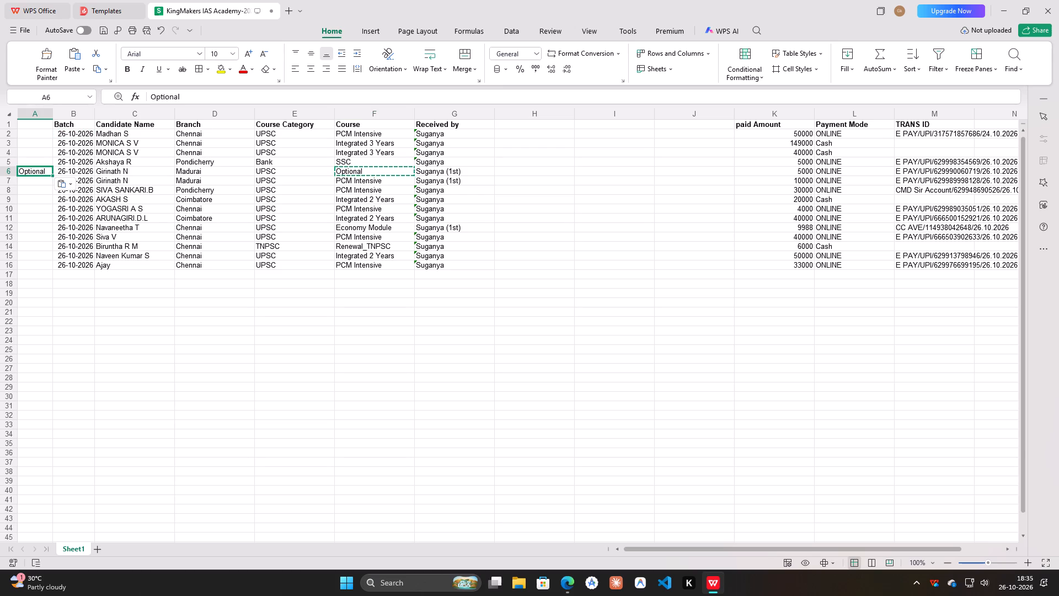
pyautogui.click(39, 182)
pyautogui.write('New')
pyautogui.press('Return')
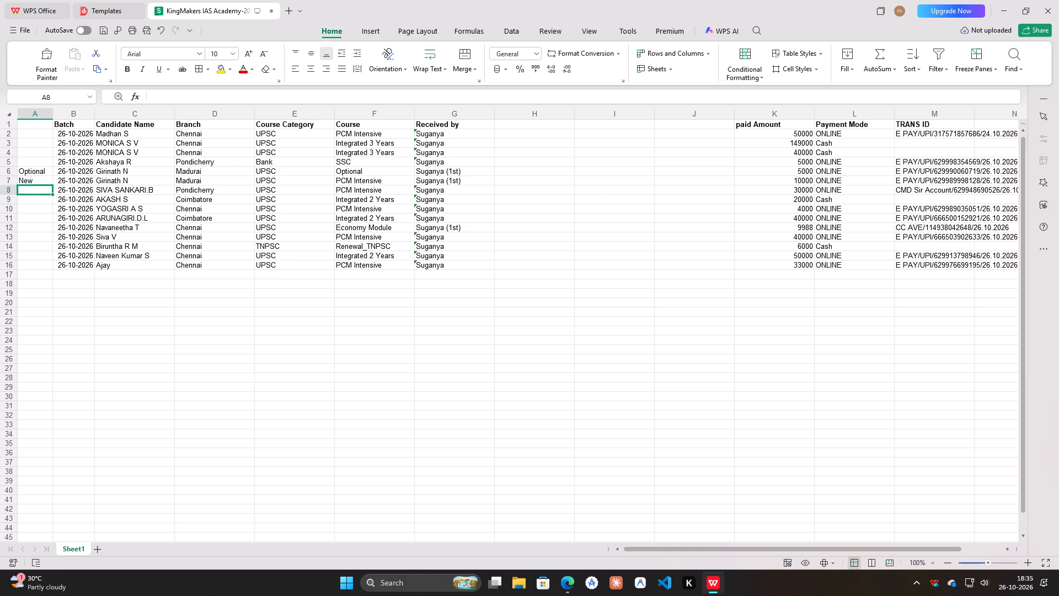
pyautogui.click(372, 225)
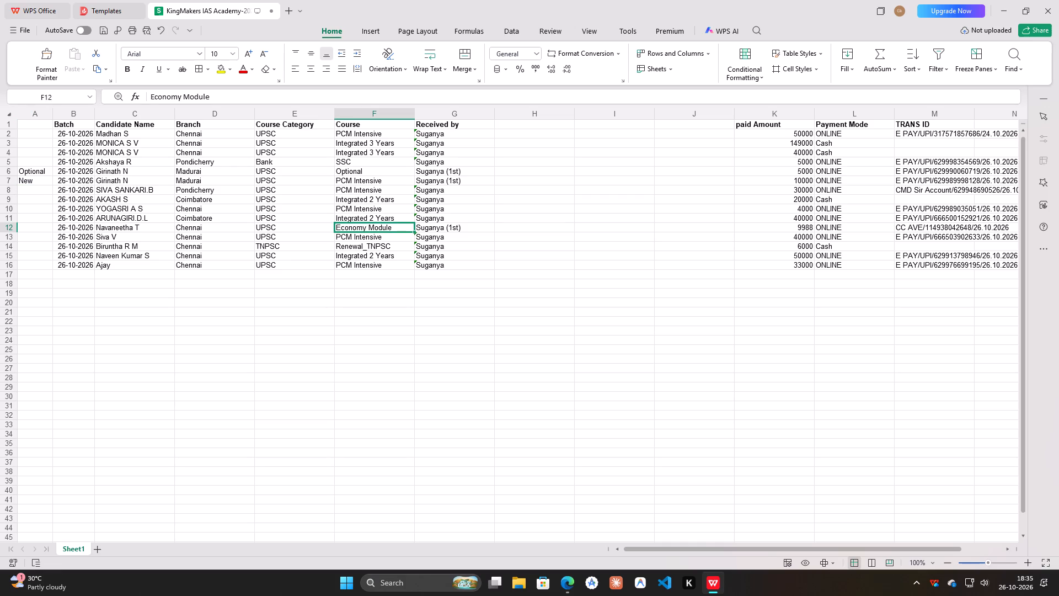
pyautogui.click(38, 227)
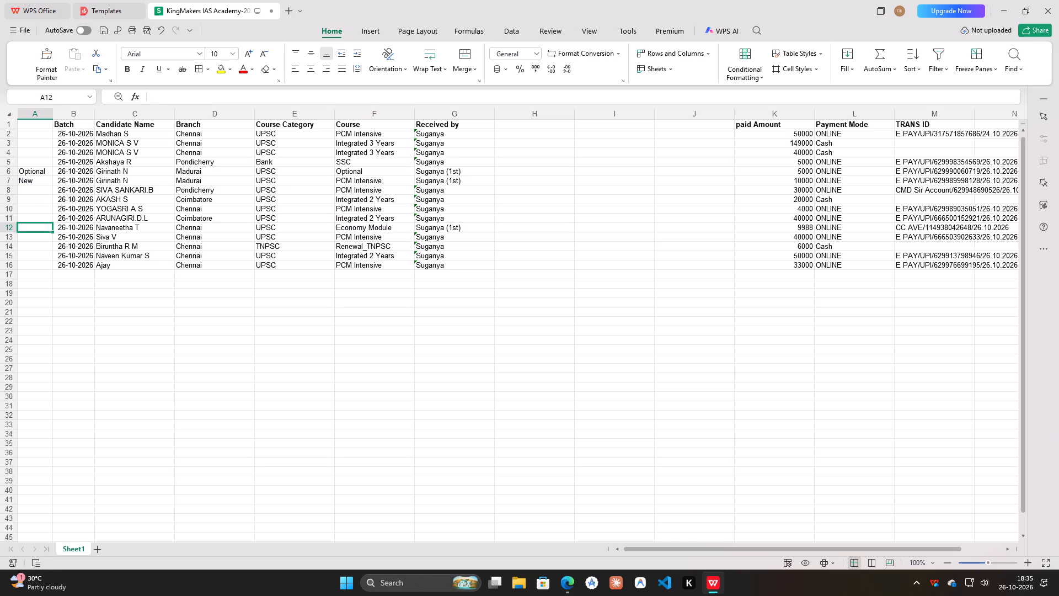
pyautogui.write('Module')
pyautogui.press('Return')
# Enter the label Old in cell A2 for the first payment row.
pyautogui.click(46, 134)
pyautogui.hotkey('shift', 'p')
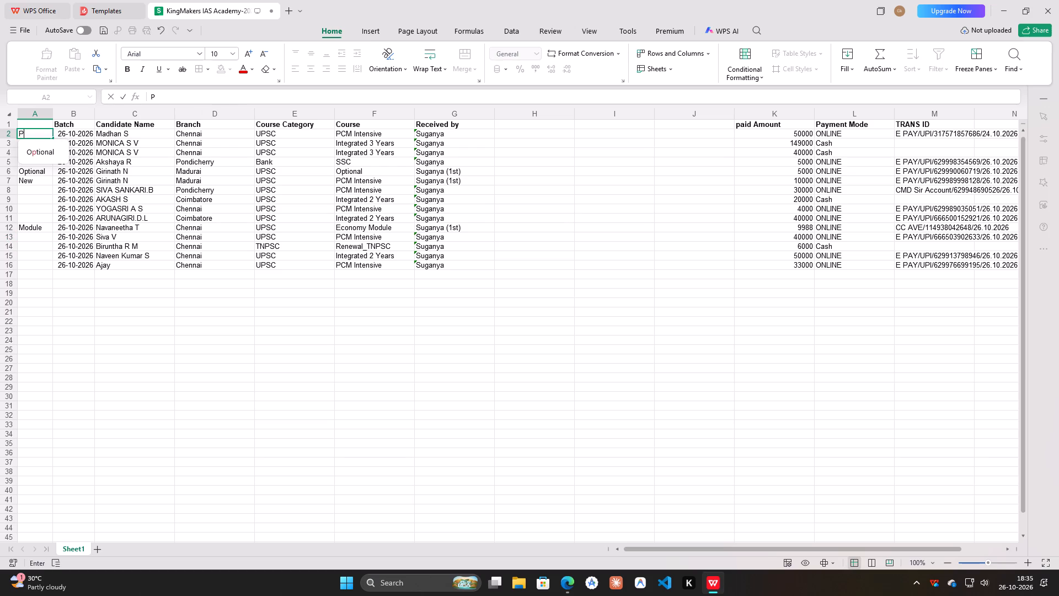
pyautogui.press('BackSpace')
pyautogui.write('Old')
pyautogui.press('Return')
# Copy the Old label from A2 into the unlabelled cells A3 to A5, A8 to A11 and A13 to A16.
pyautogui.press('Up')
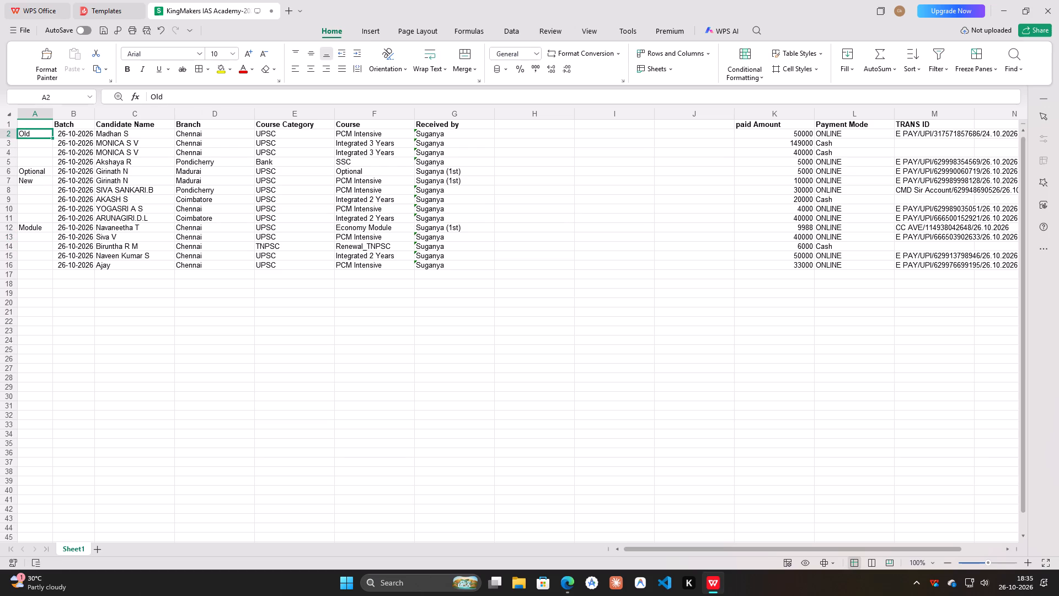
pyautogui.hotkey('ctrl', 'c')
pyautogui.press('Down')
pyautogui.hotkey('shift', 'Down')
pyautogui.hotkey('shift', 'Down')
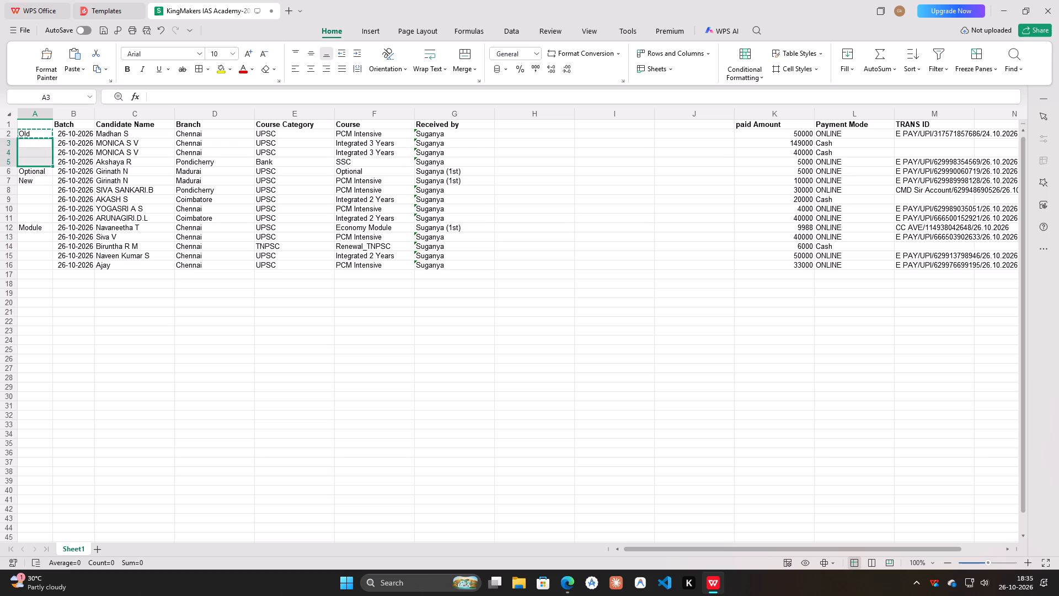
pyautogui.hotkey('ctrl', 'v')
pyautogui.moveTo(29, 187); pyautogui.dragTo(40, 214)
pyautogui.hotkey('ctrl', 'v')
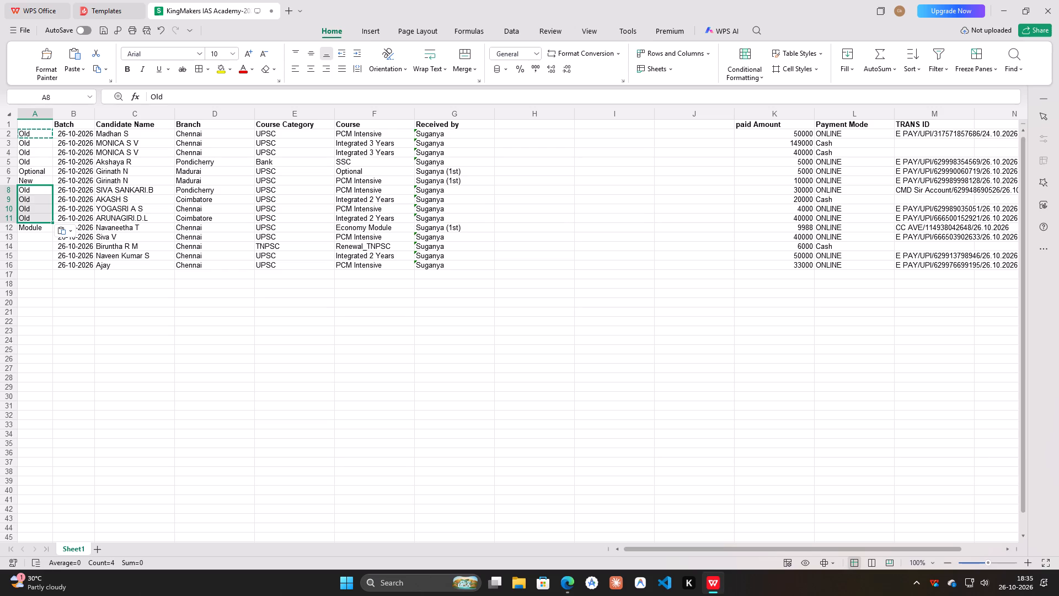
pyautogui.moveTo(44, 235); pyautogui.dragTo(50, 265)
pyautogui.hotkey('ctrl', 'v')
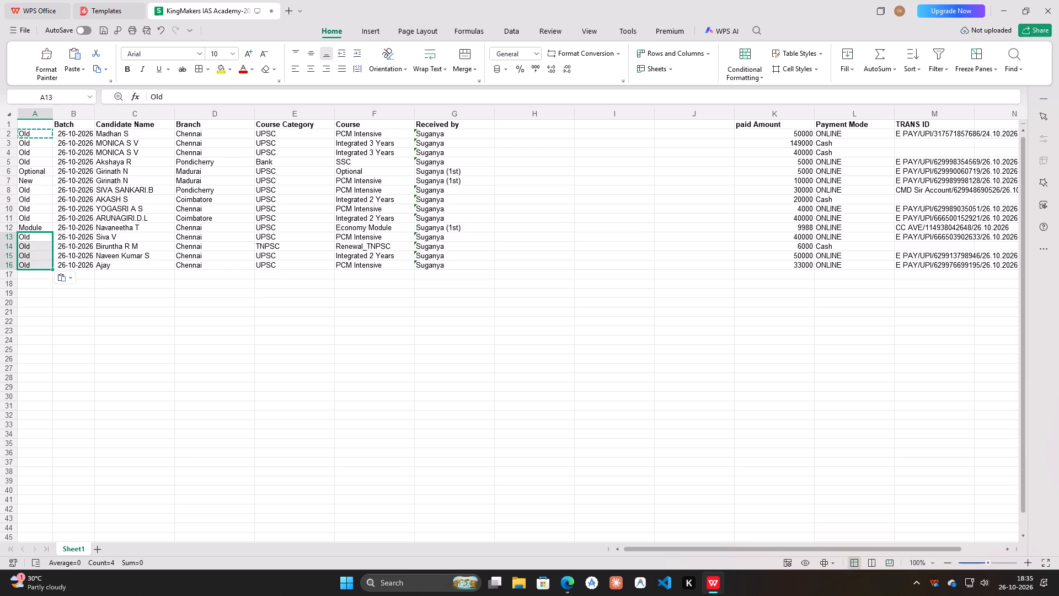
pyautogui.moveTo(571, 358); pyautogui.dragTo(579, 358)
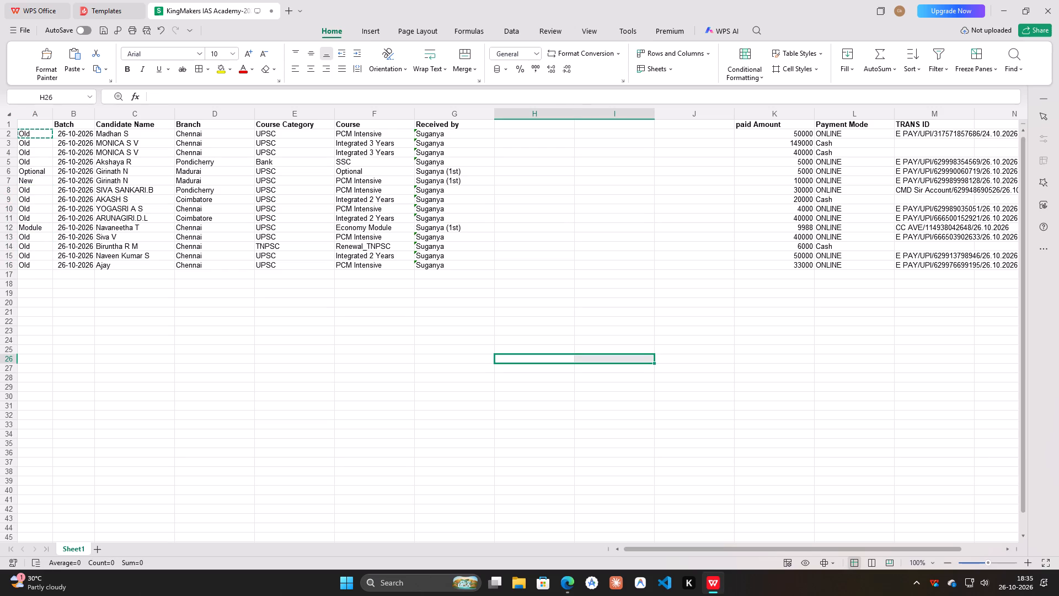
# Add filters to the header row, row 1.
pyautogui.click(14, 124)
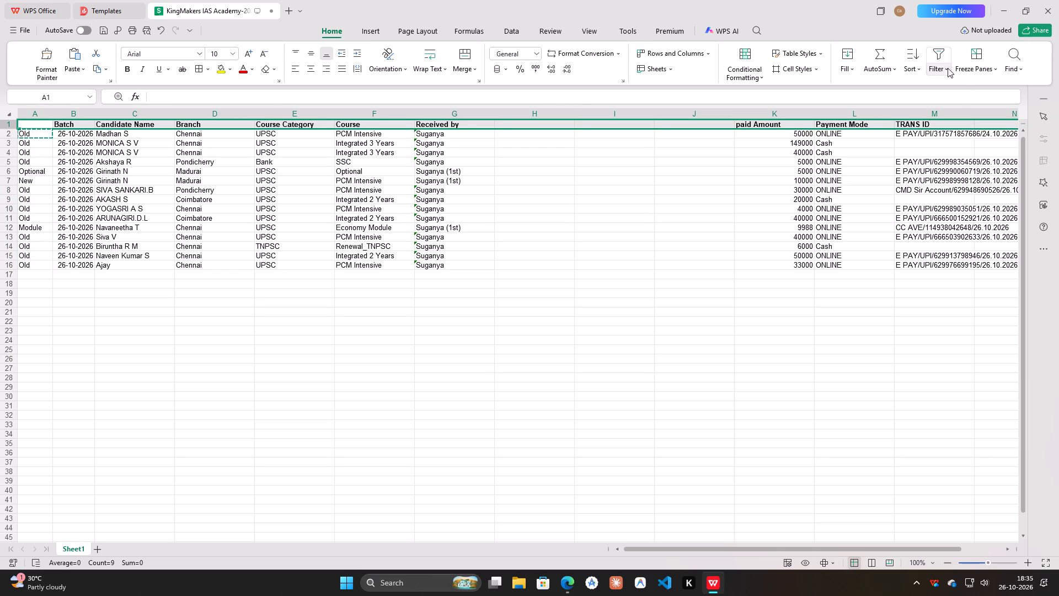
pyautogui.click(943, 67)
pyautogui.click(966, 93)
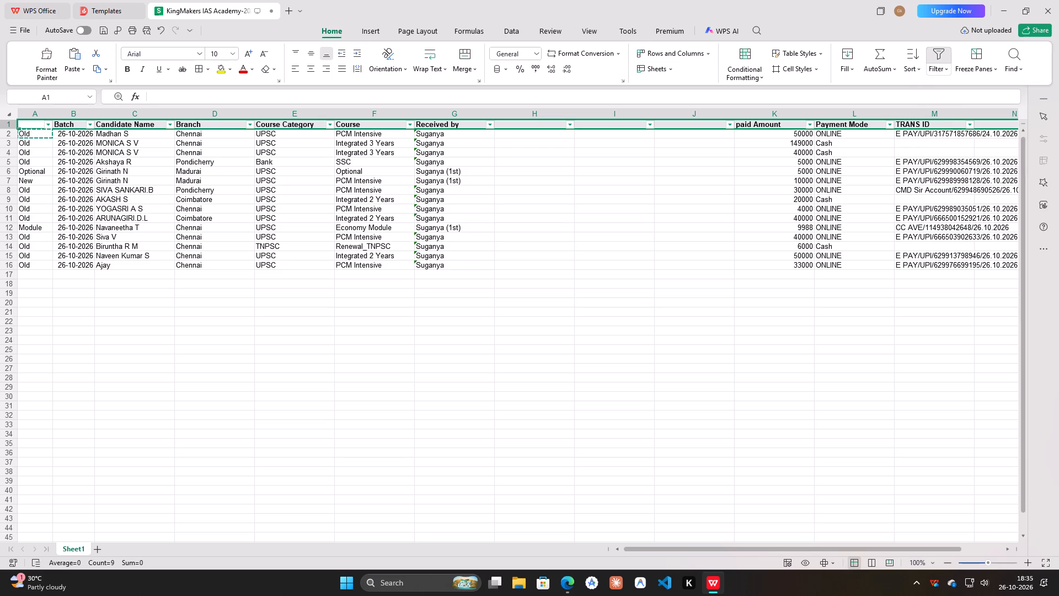
# Sort the payment rows in ascending order by the labels in column A.
pyautogui.click(45, 122)
pyautogui.click(94, 140)
pyautogui.click(50, 169)
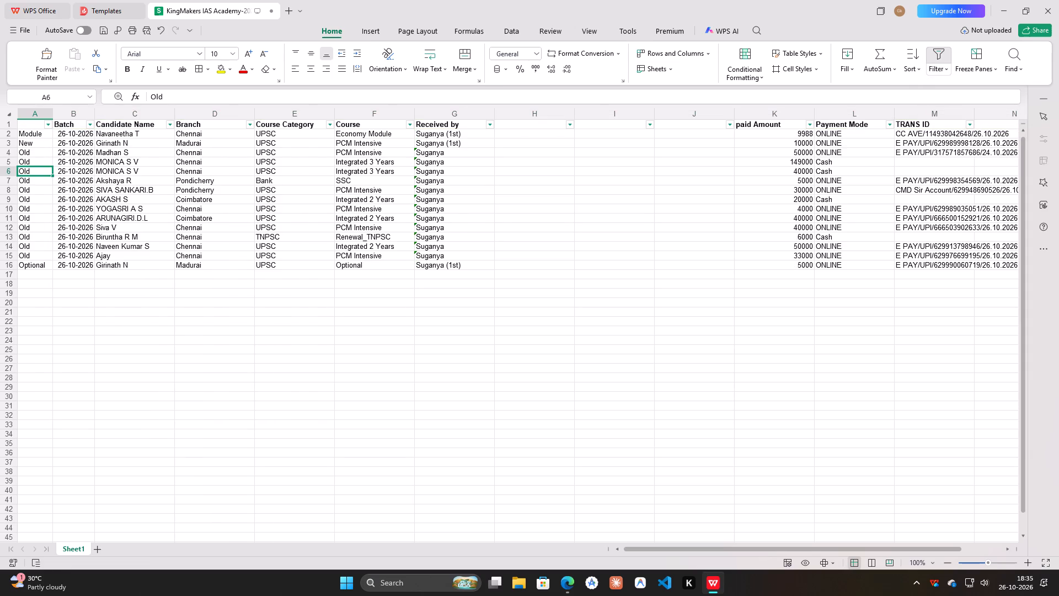
# Insert three blank rows above row 4, between the New row and the first Old row.
pyautogui.moveTo(12, 152); pyautogui.dragTo(19, 174)
pyautogui.rightClick(47, 164)
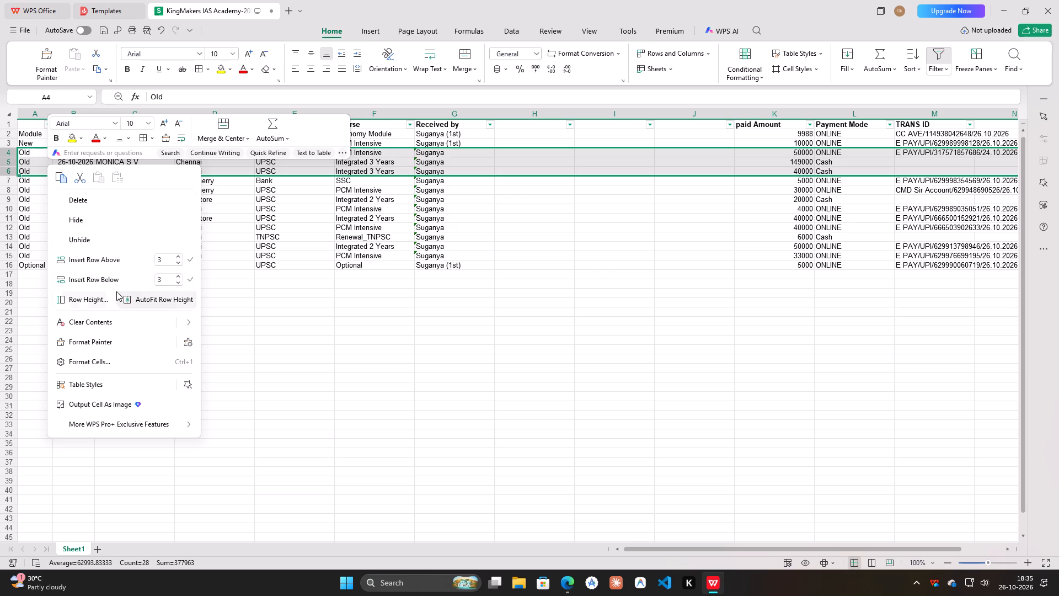
pyautogui.click(100, 262)
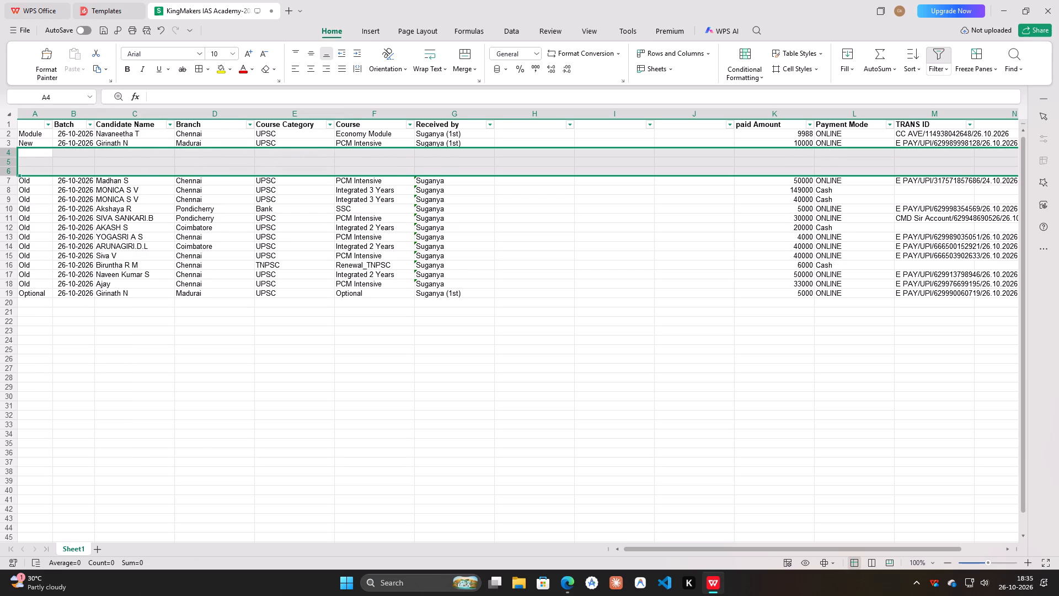
# Move the Module payment from row 2 to blank row 4, below the New payment.
pyautogui.click(11, 135)
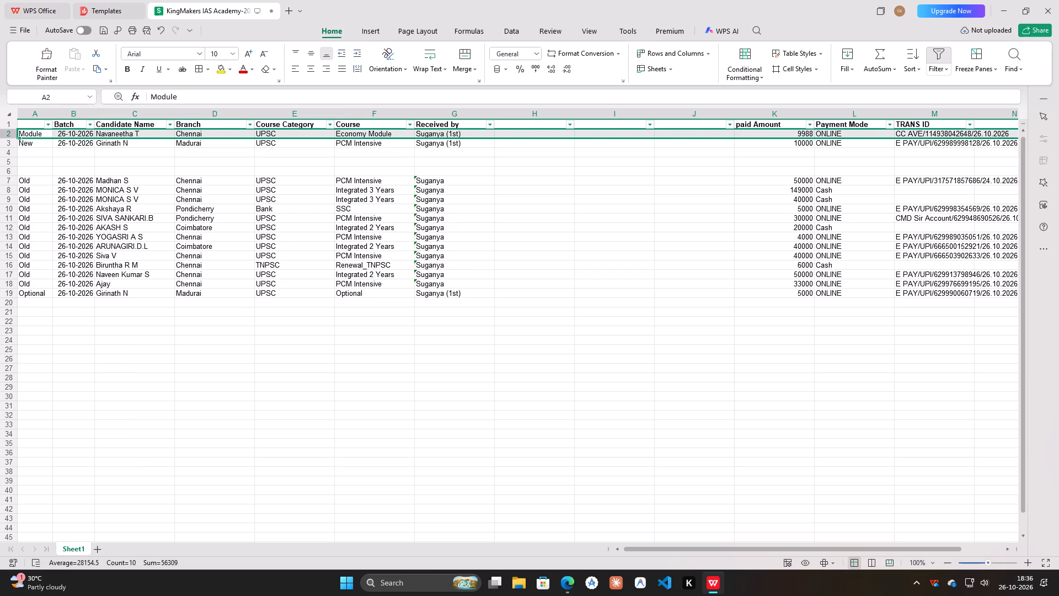
pyautogui.hotkey('ctrl', 'x')
pyautogui.click(12, 149)
pyautogui.click(7, 155)
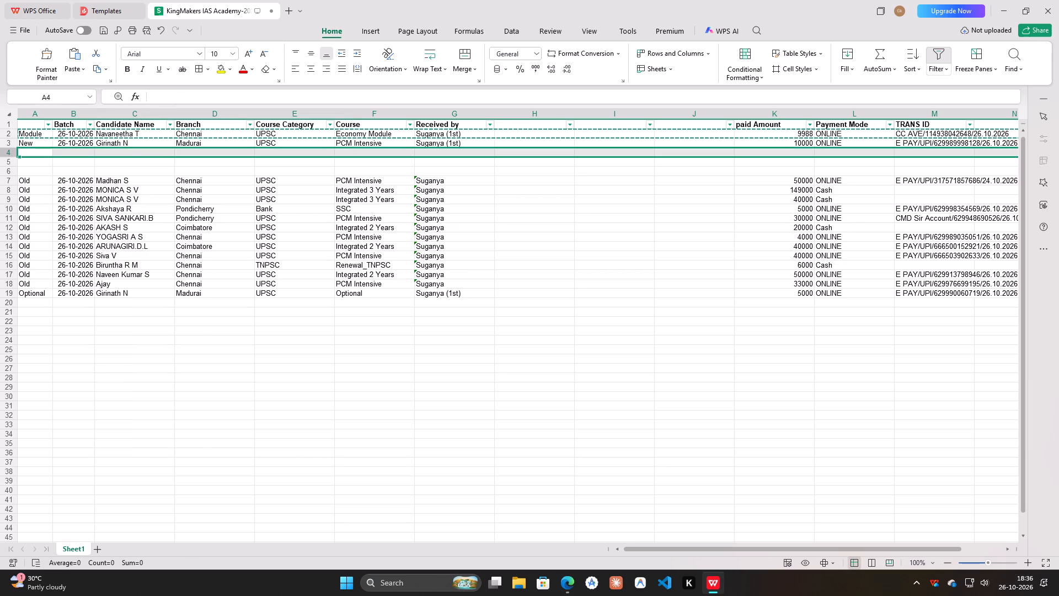
pyautogui.hotkey('ctrl', 'v')
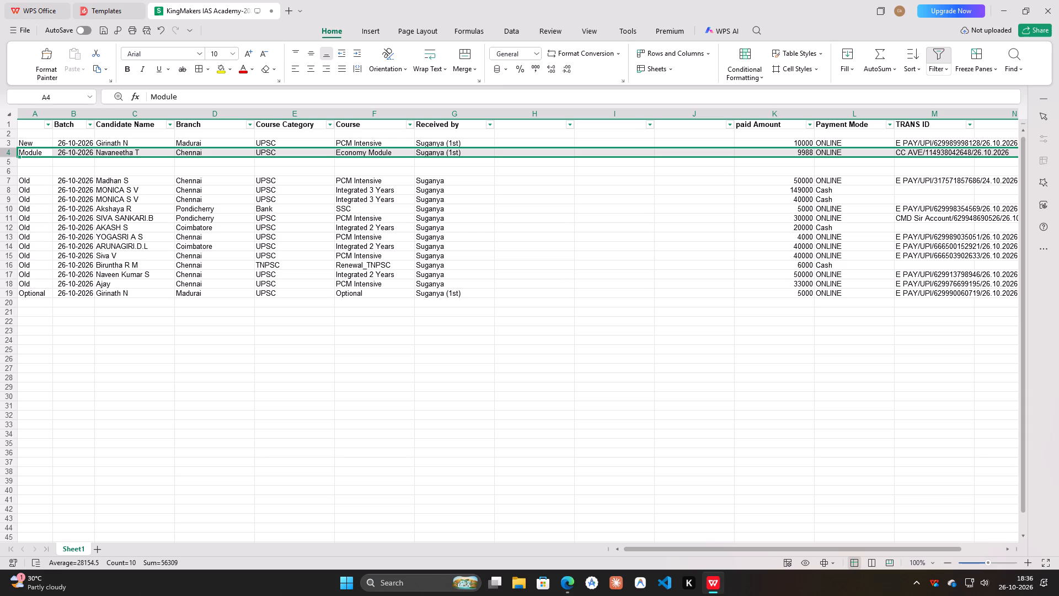
# Move the Optional payment from row 19 to blank row 5, below the Module payment.
pyautogui.click(13, 293)
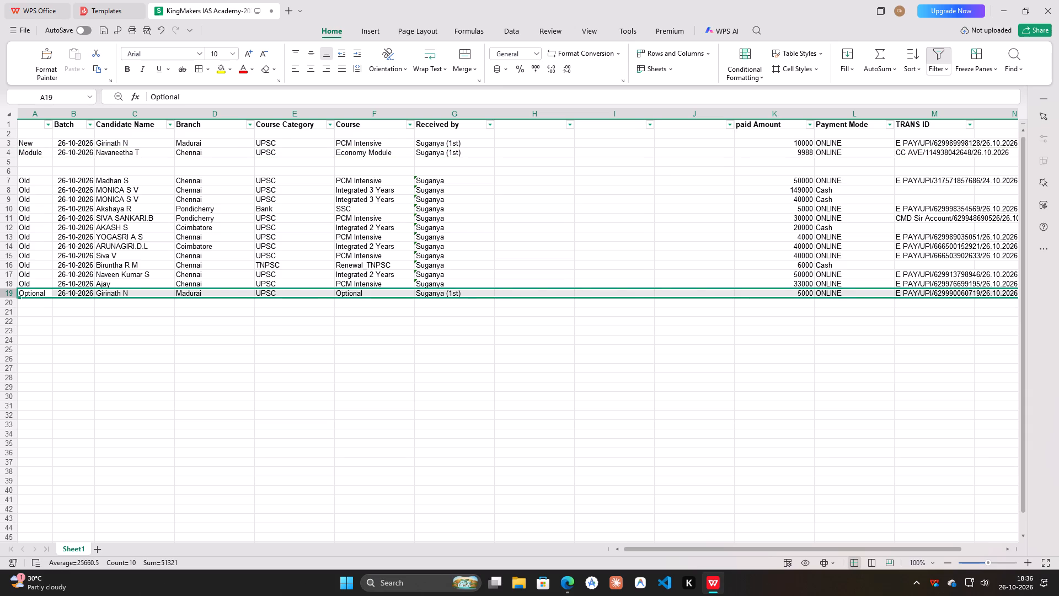
pyautogui.hotkey('ctrl', 'x')
pyautogui.click(15, 161)
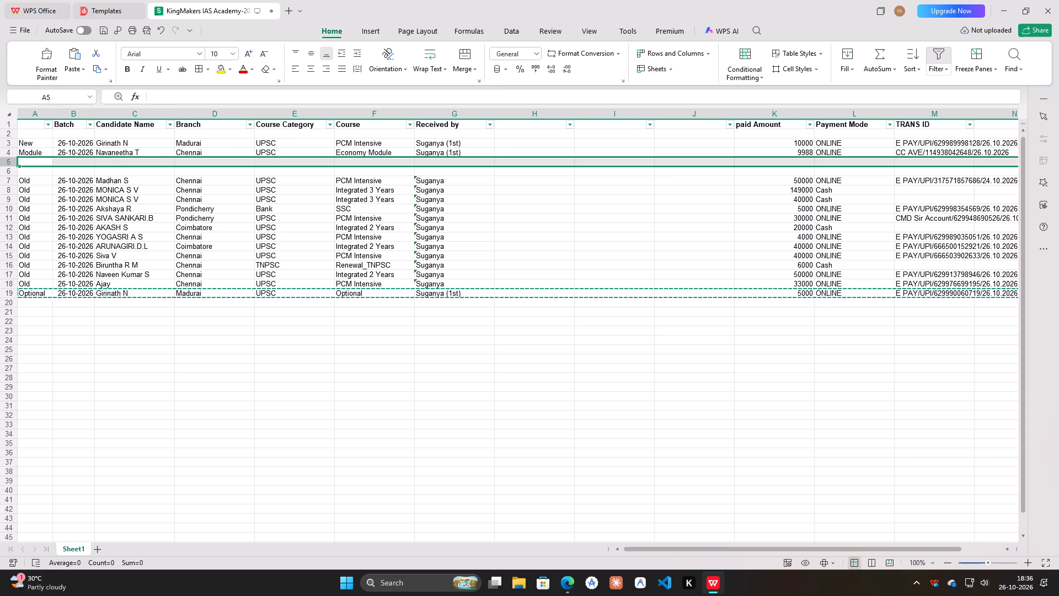
pyautogui.hotkey('ctrl', 'v')
# Delete the empty row 2 directly below the headers.
pyautogui.click(10, 135)
pyautogui.rightClick(8, 135)
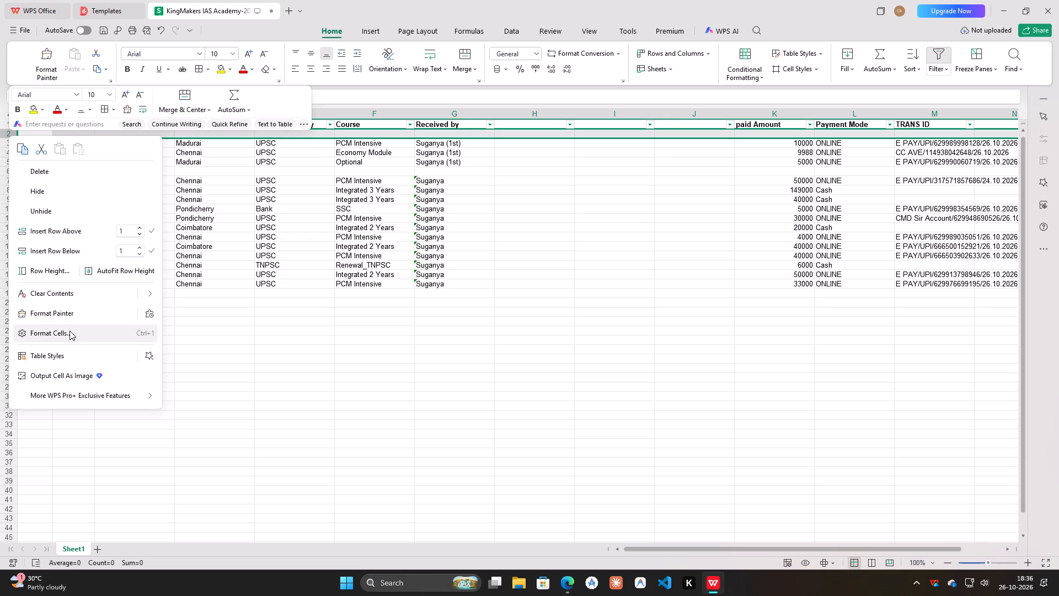
pyautogui.click(51, 175)
pyautogui.click(257, 347)
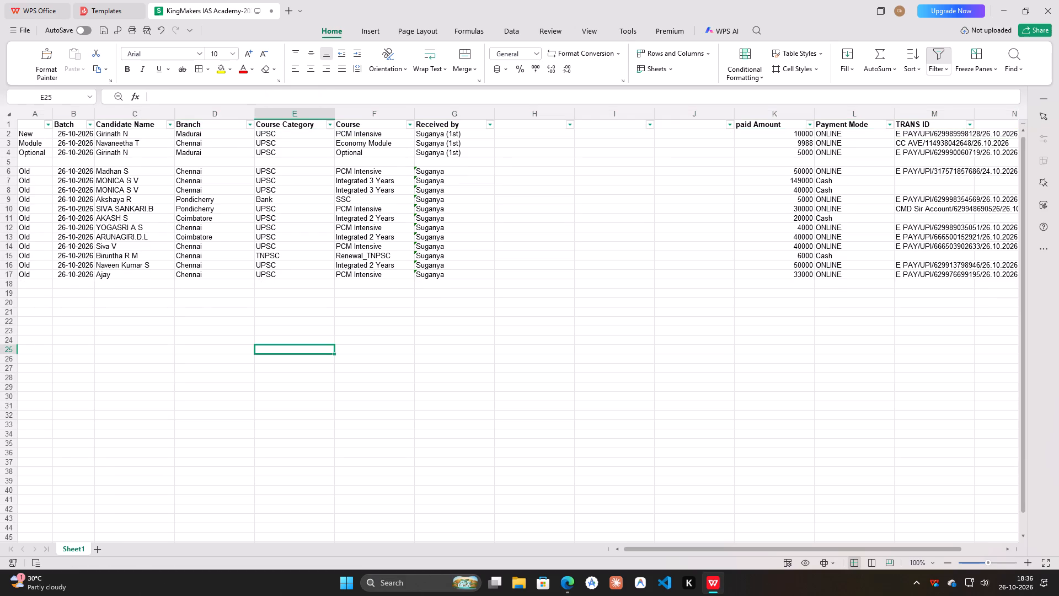
# Enter the amounts 249000, 11800 and 50000 in H2, H3 and H4 for the New, Module and Optional payments.
pyautogui.click(523, 135)
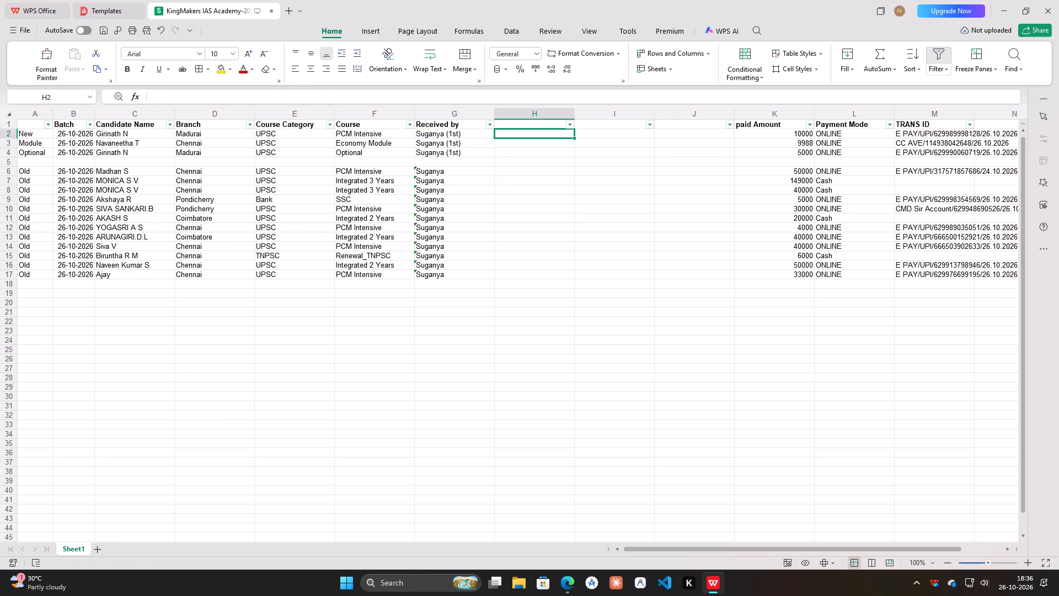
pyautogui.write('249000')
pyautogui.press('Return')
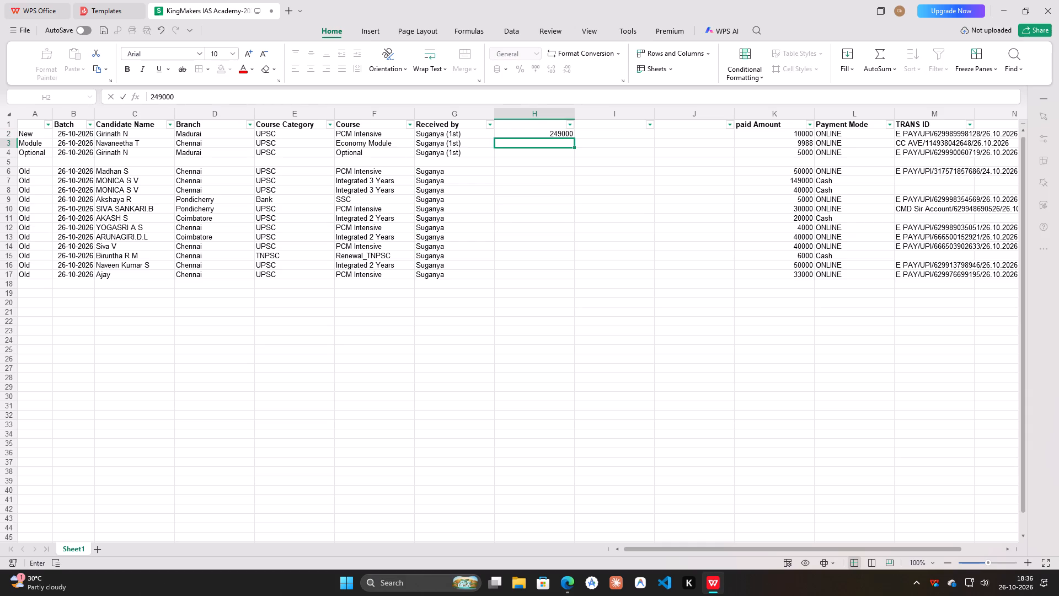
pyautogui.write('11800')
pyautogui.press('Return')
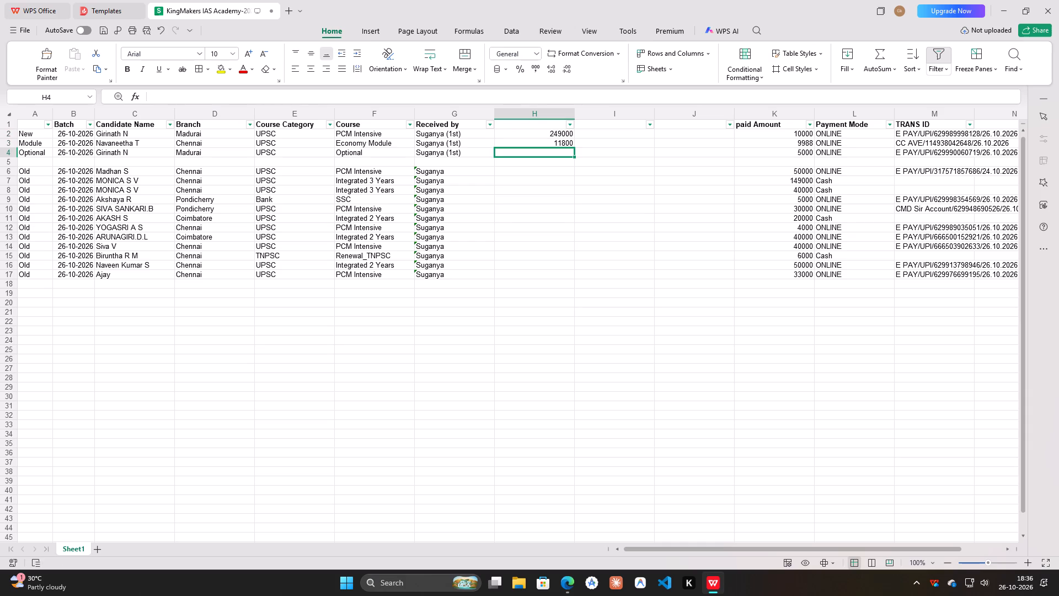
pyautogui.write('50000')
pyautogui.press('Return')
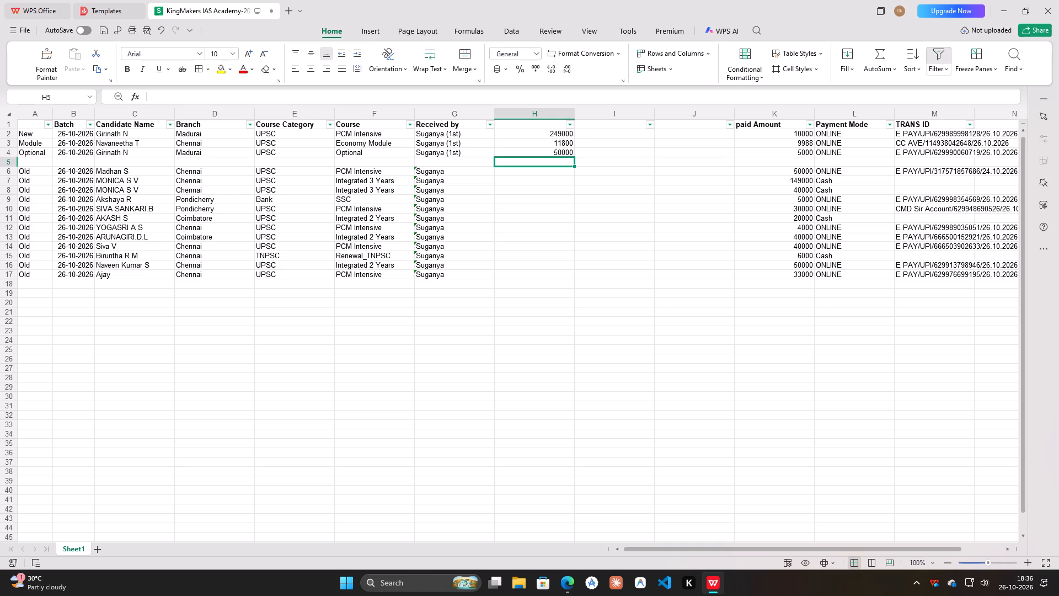
# Autofit the widths of all columns in the sheet to their contents.
pyautogui.click(10, 114)
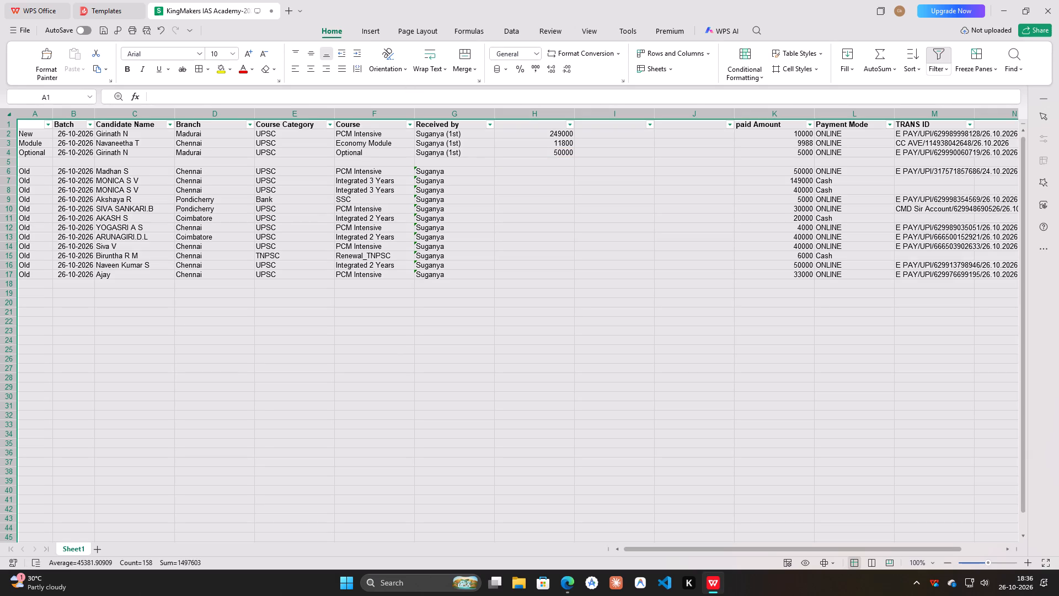
pyautogui.click(341, 114)
pyautogui.click(331, 113)
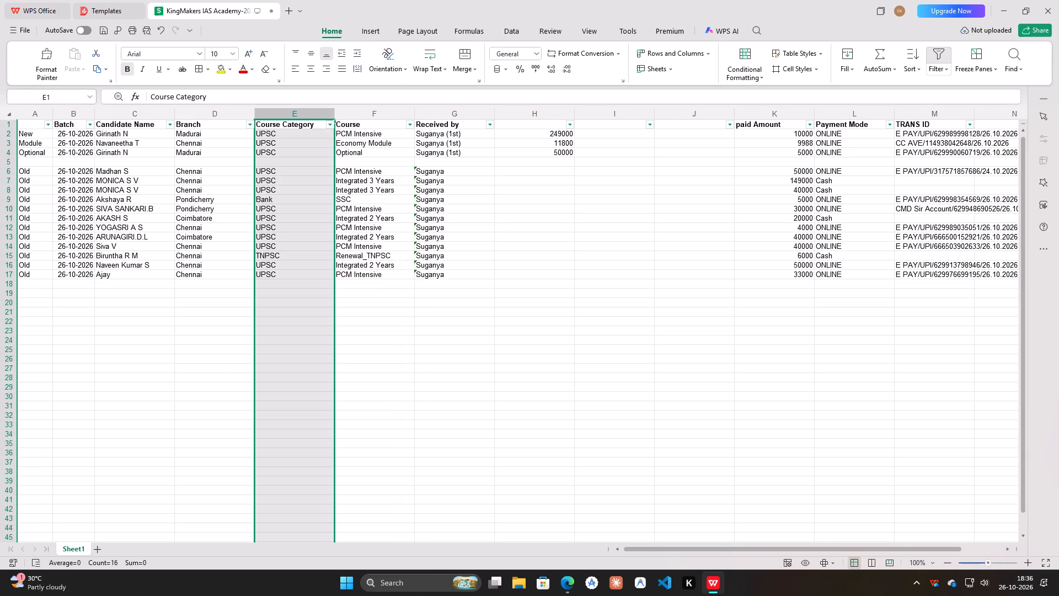
pyautogui.click(8, 109)
pyautogui.doubleClick(256, 115)
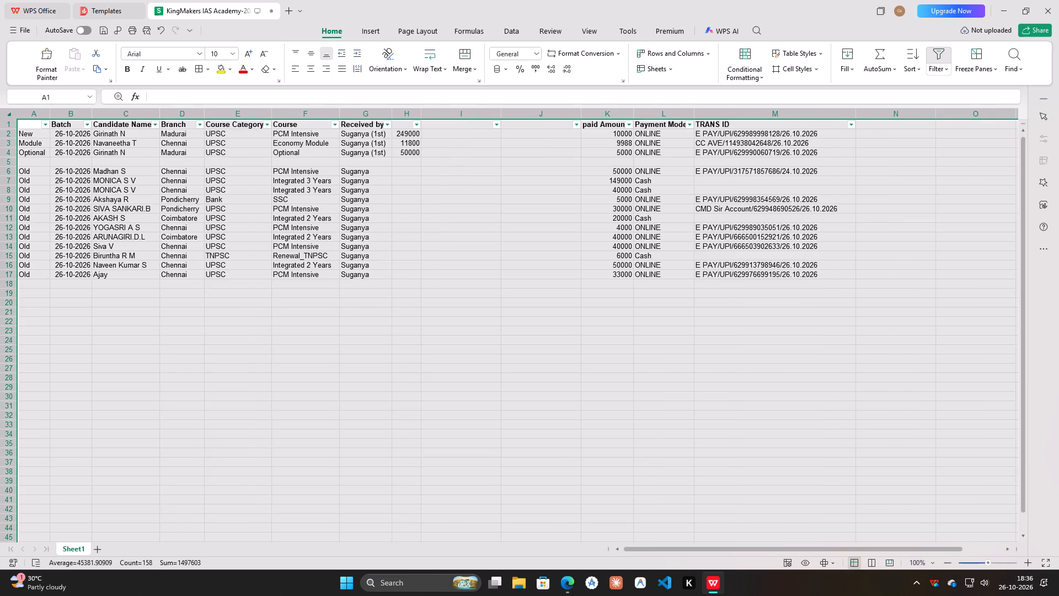
pyautogui.click(472, 283)
# Look up the New payment candidate's fees on the academy website and enter the PCM Intensive course's unscheduled amount, 99000, in I2.
pyautogui.click(117, 133)
pyautogui.hotkey('ctrl', 'c')
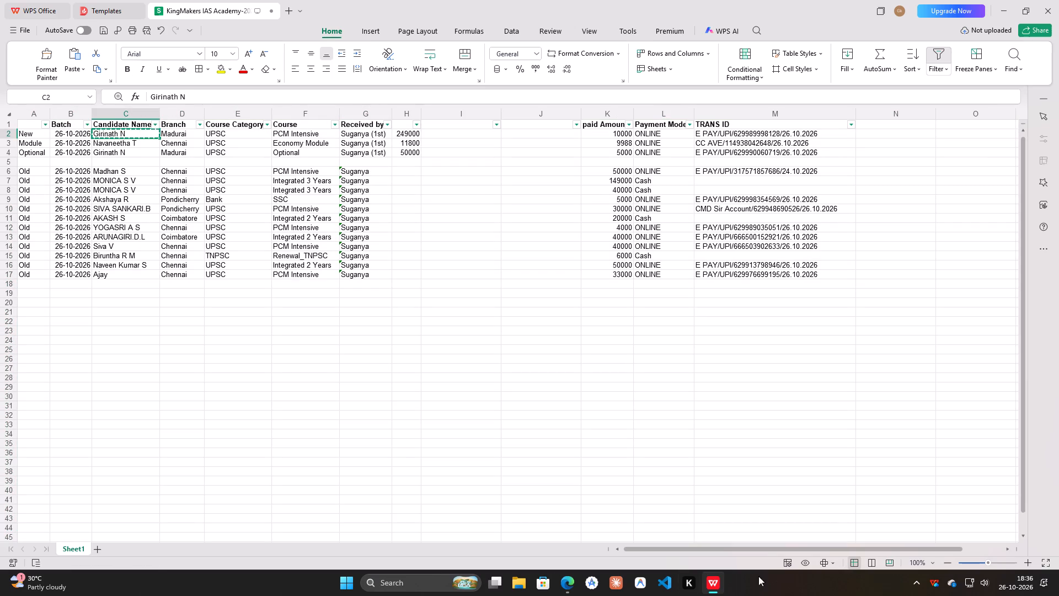
pyautogui.click(565, 577)
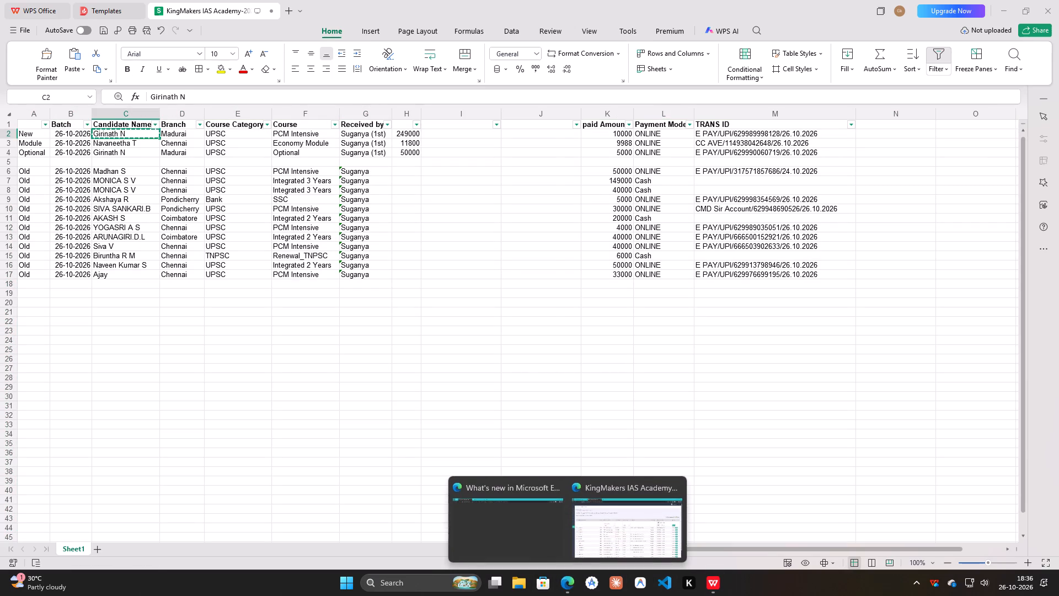
pyautogui.click(621, 482)
pyautogui.click(40, 252)
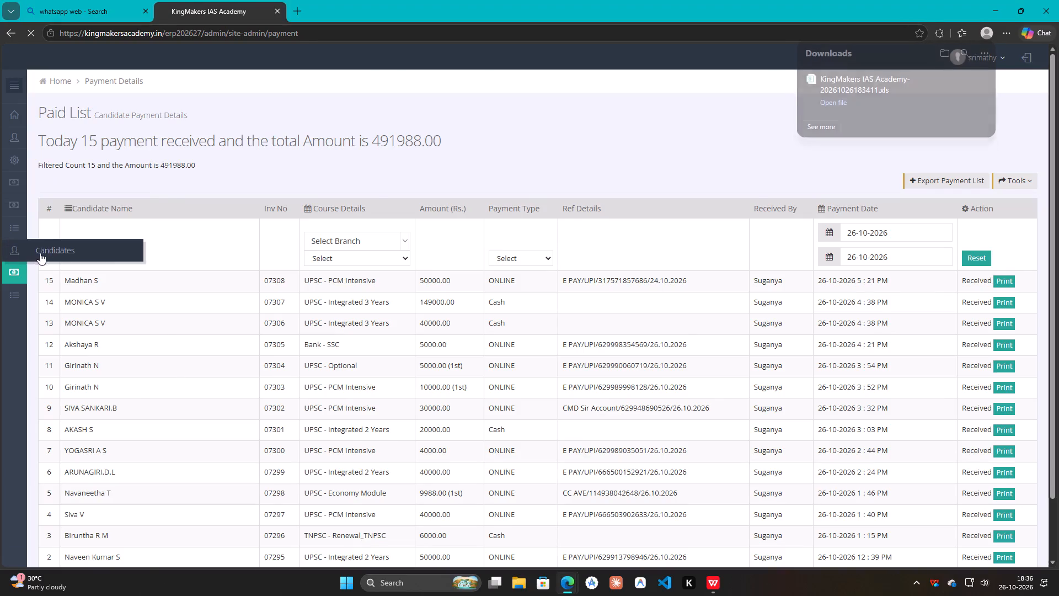
pyautogui.click(210, 196)
pyautogui.hotkey('ctrl', 'v')
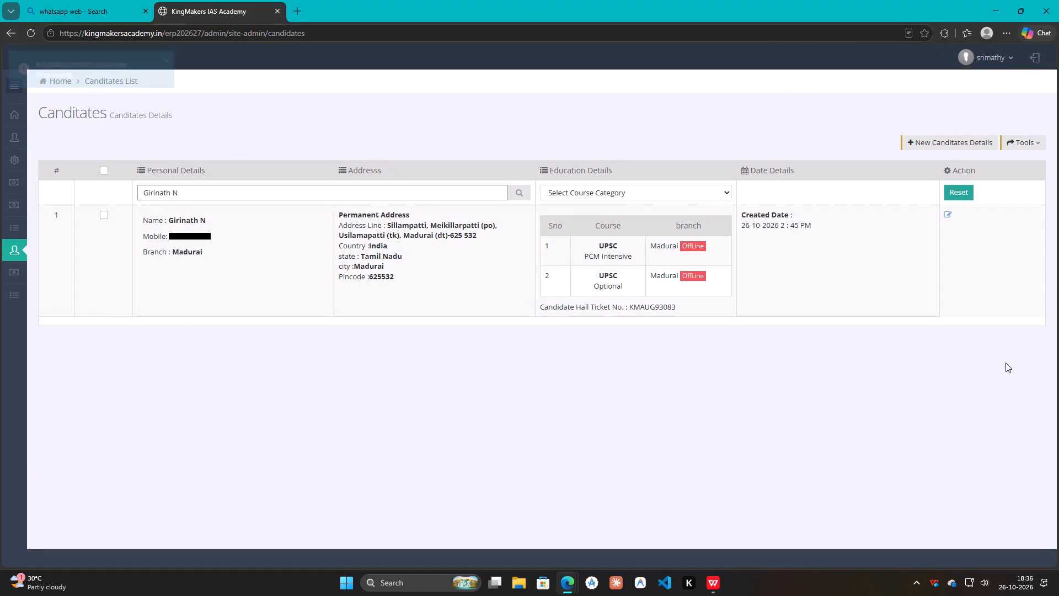
pyautogui.click(946, 215)
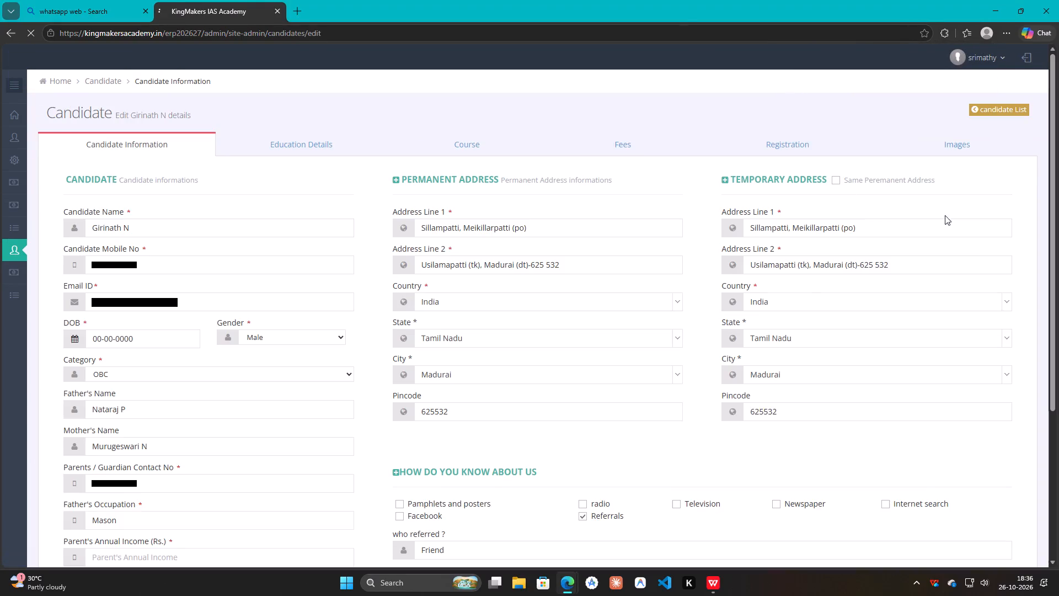
pyautogui.click(622, 139)
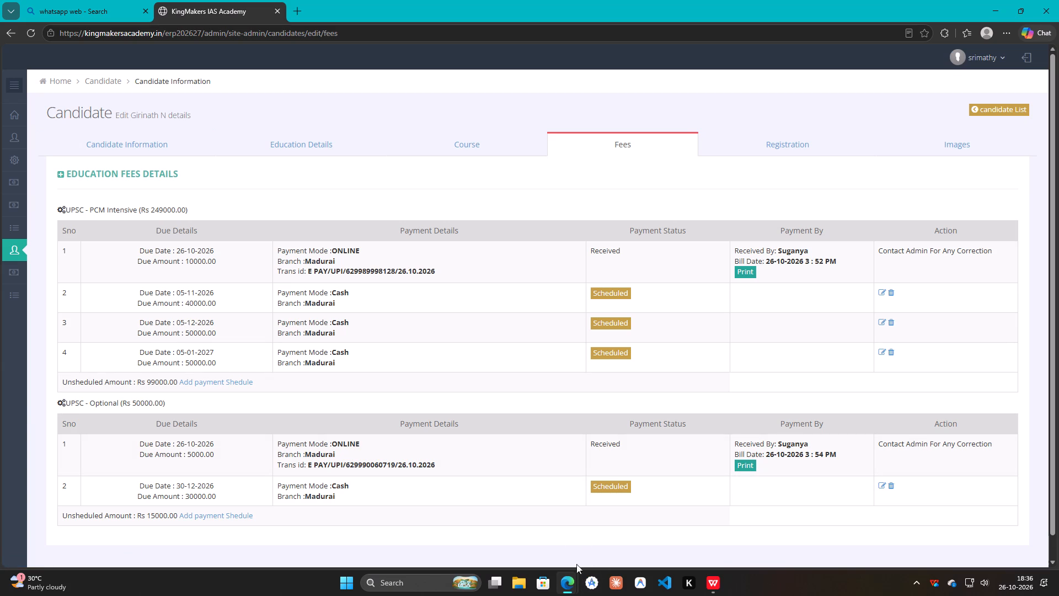
pyautogui.click(713, 592)
pyautogui.click(447, 135)
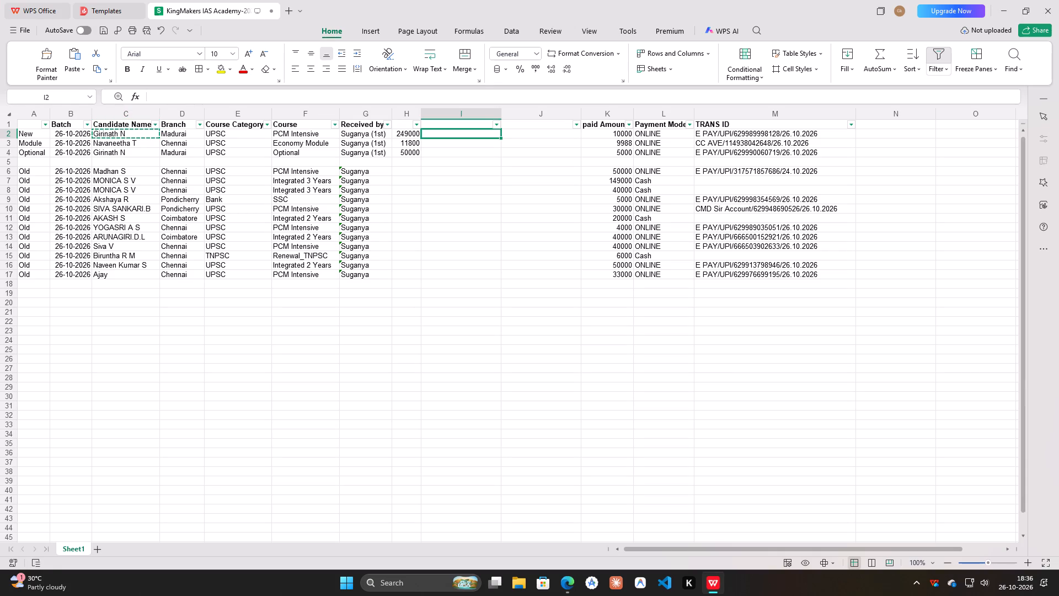
pyautogui.write('99000')
pyautogui.press('Return')
pyautogui.press('Return')
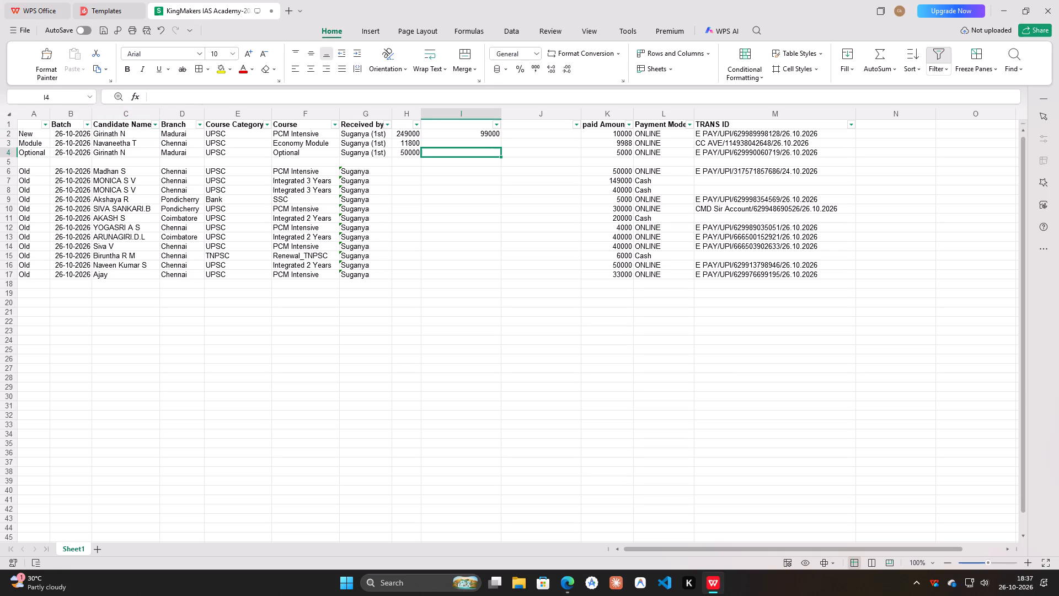
# Close the separate Microsoft Edge window showing What's new in Microsoft Edge, accepting the loss of its pinned tabs.
pyautogui.click(573, 583)
pyautogui.click(552, 491)
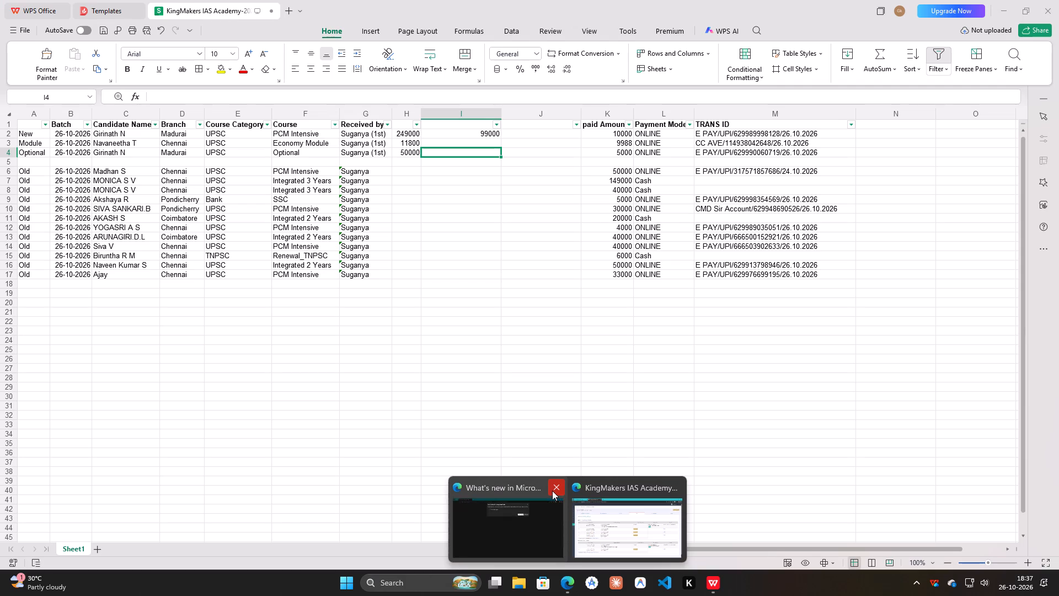
pyautogui.click(552, 491)
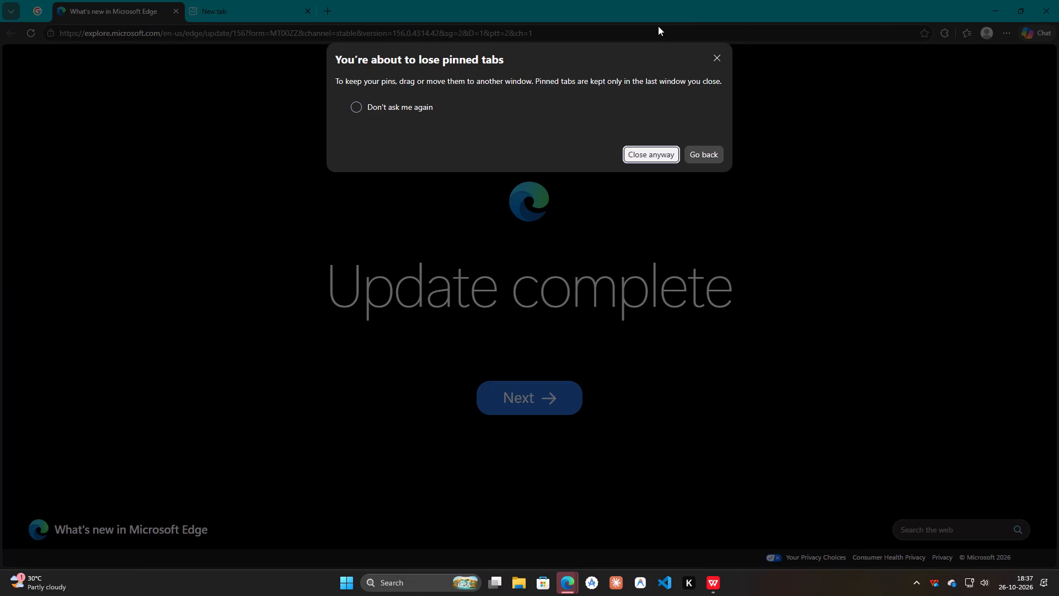
pyautogui.click(712, 66)
pyautogui.click(716, 152)
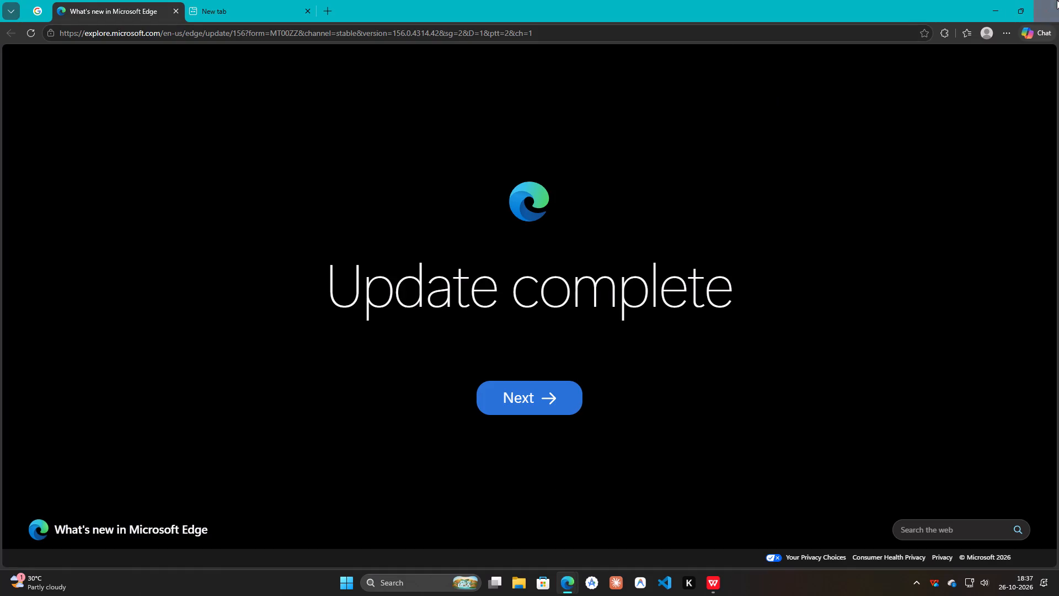
pyautogui.click(1055, 11)
pyautogui.click(697, 156)
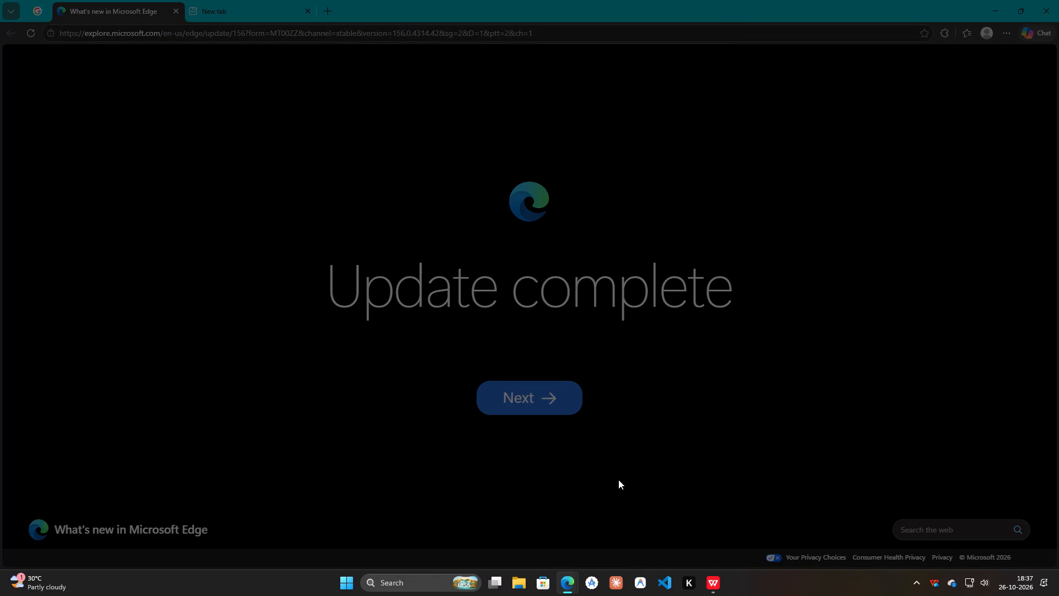
pyautogui.click(570, 583)
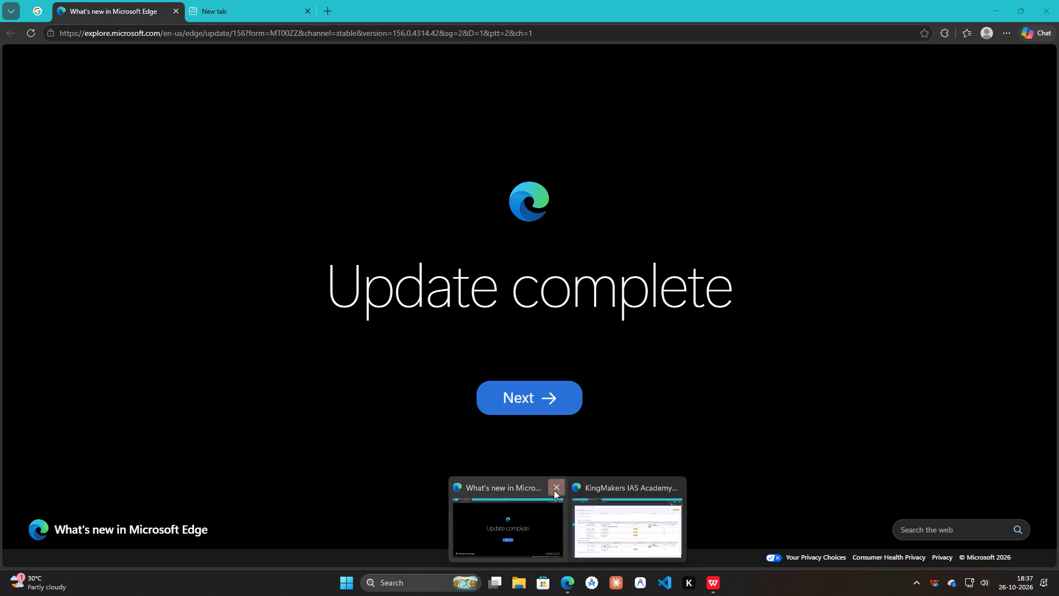
pyautogui.click(562, 490)
pyautogui.click(662, 151)
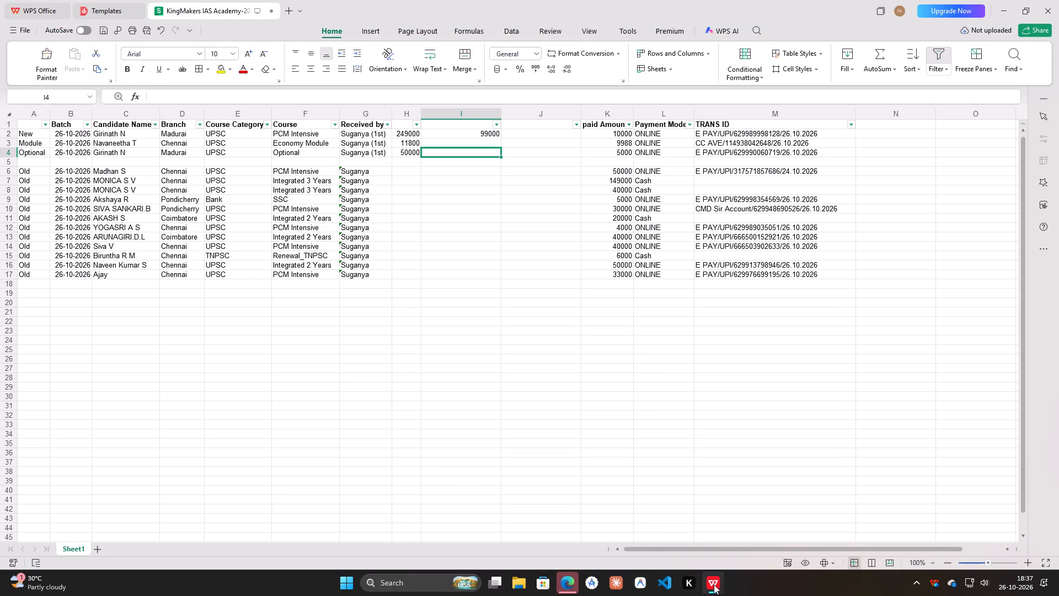
# Check the Optional course's unscheduled amount on the candidate's fees page and enter 15000 in I4 of the WPS sheet.
pyautogui.click(714, 584)
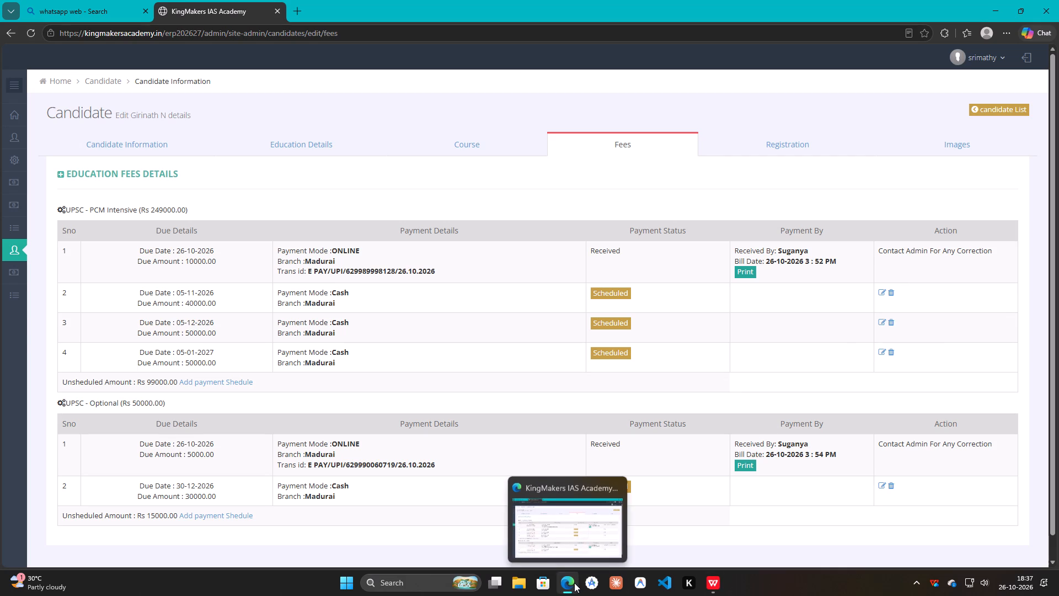
pyautogui.click(574, 583)
pyautogui.click(575, 583)
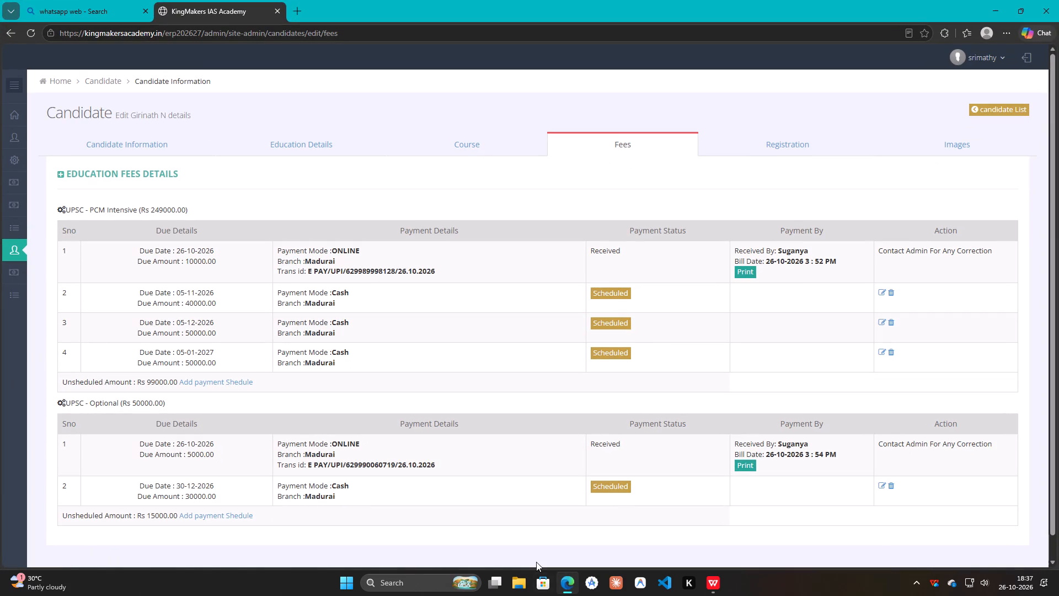
pyautogui.click(536, 562)
pyautogui.click(566, 590)
pyautogui.click(706, 587)
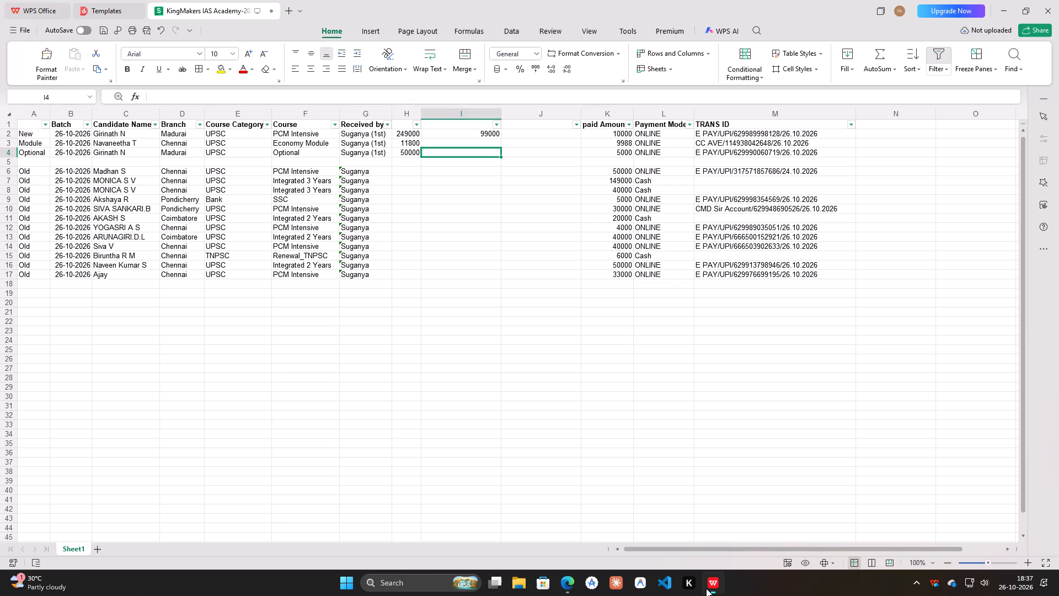
pyautogui.write('15000')
pyautogui.press('Return')
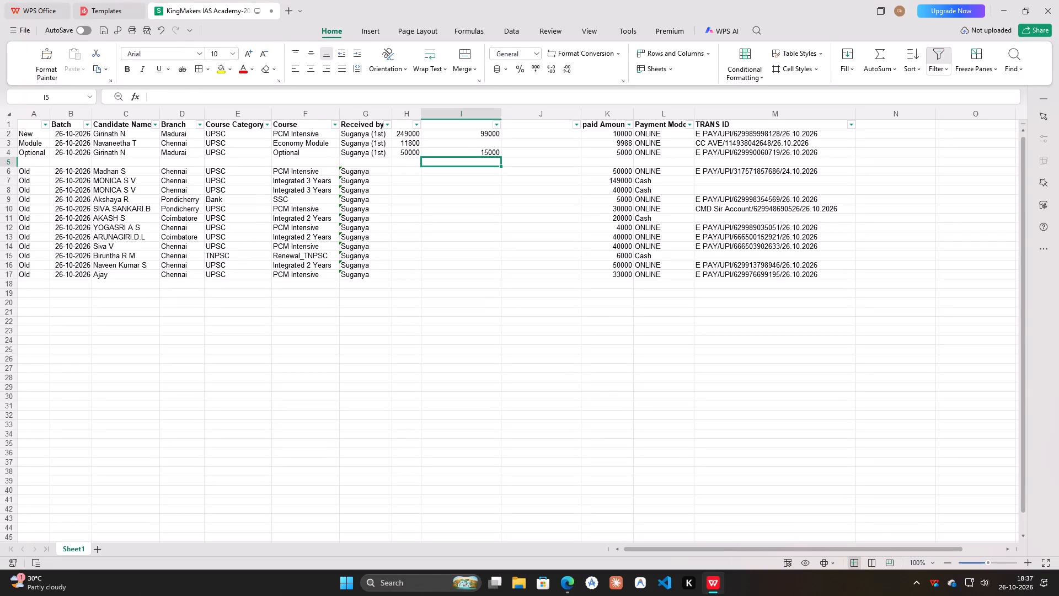
# Look up the Module payment candidate's fees on the academy website and set the Economy Module fee in H3 to 10000.
pyautogui.click(140, 142)
pyautogui.hotkey('ctrl', 'c')
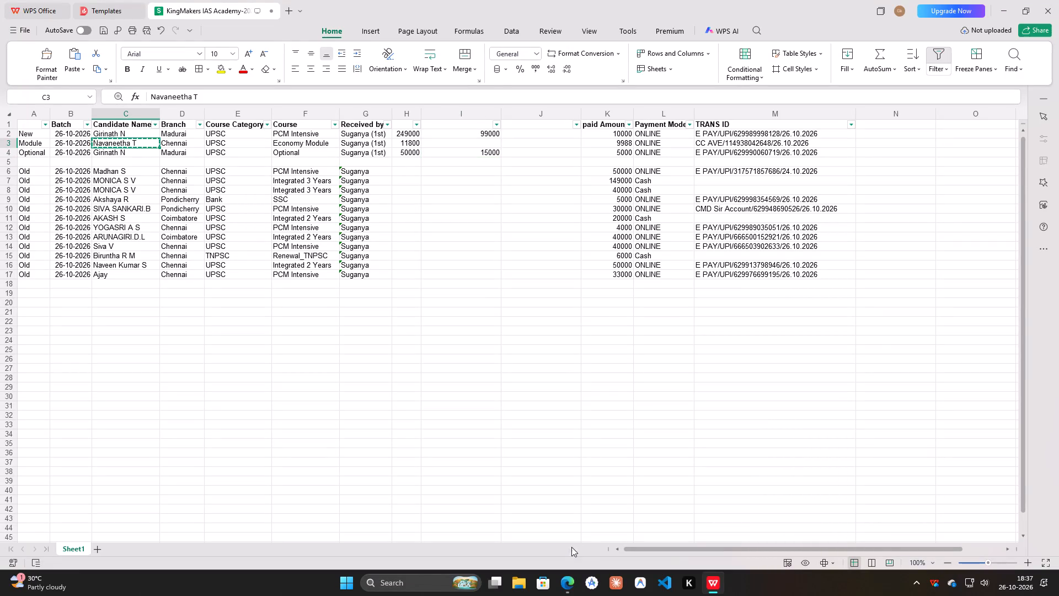
pyautogui.click(571, 582)
pyautogui.click(82, 253)
pyautogui.click(49, 251)
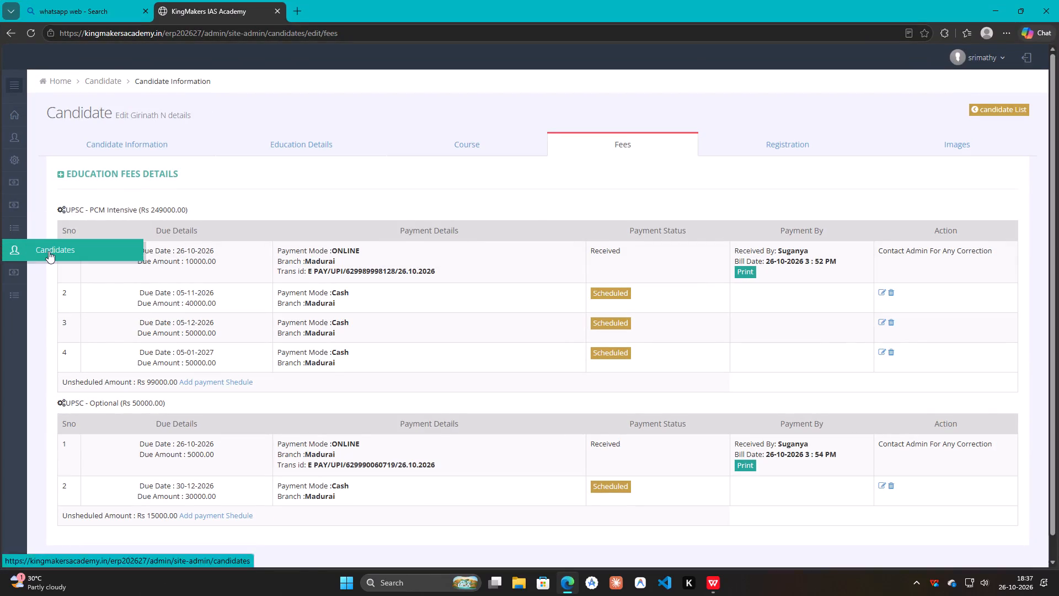
pyautogui.moveTo(202, 199); pyautogui.dragTo(120, 184)
pyautogui.hotkey('ctrl', 'v')
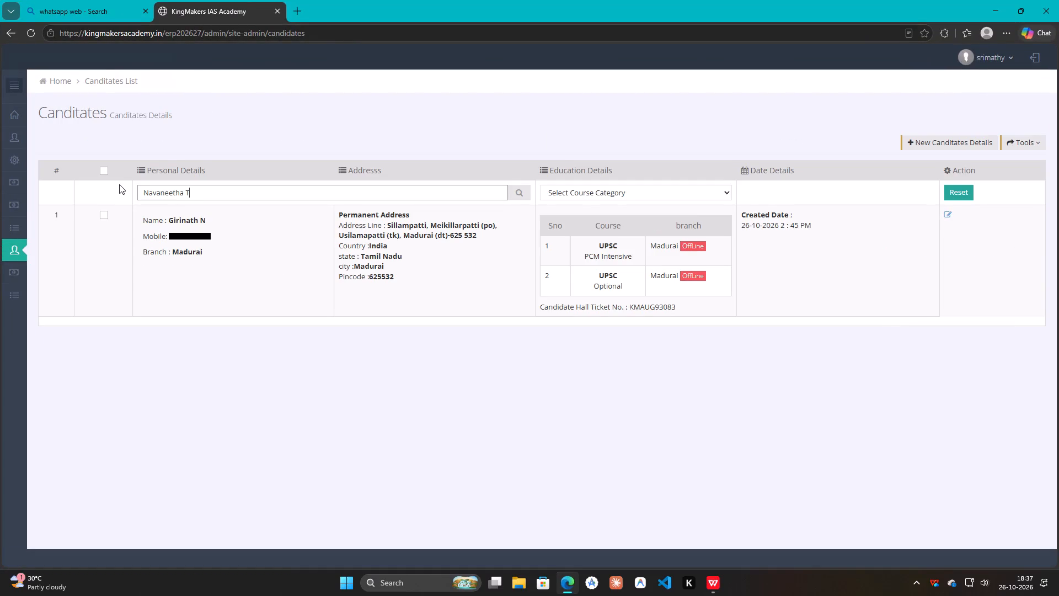
pyautogui.click(954, 214)
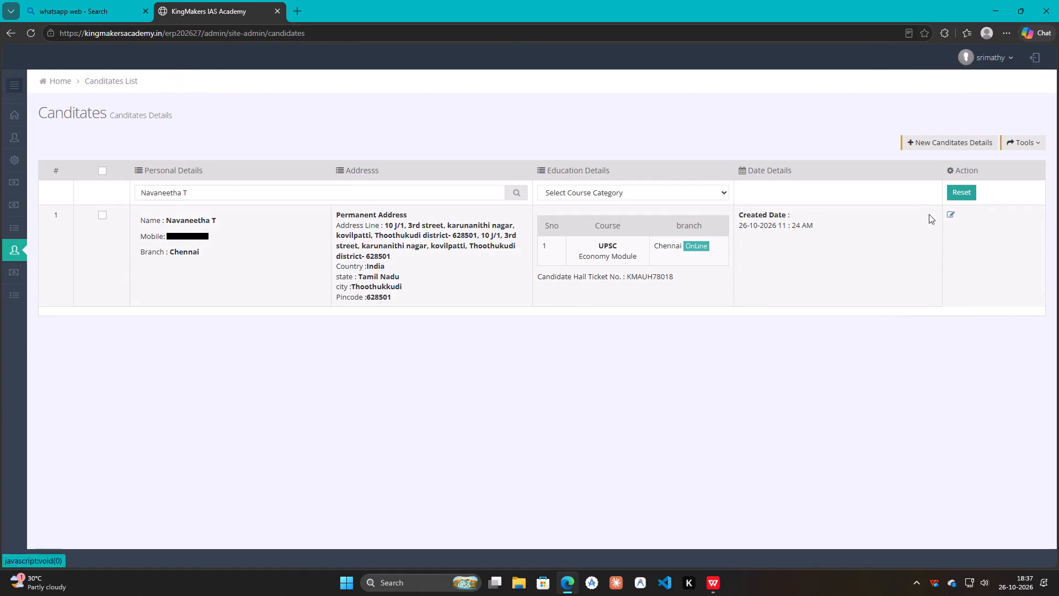
pyautogui.click(627, 147)
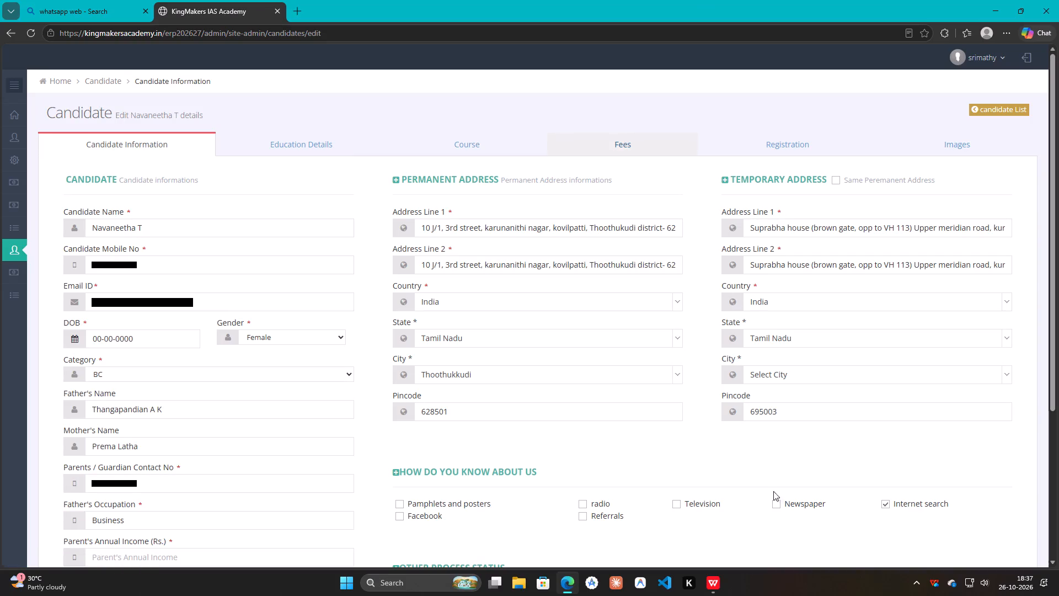
pyautogui.click(623, 152)
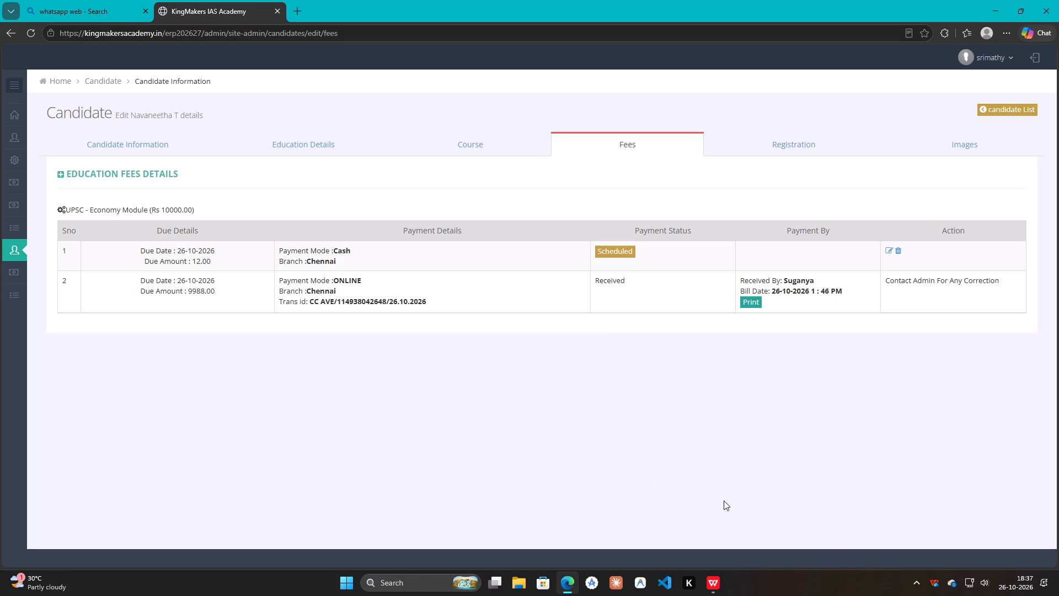
pyautogui.click(715, 588)
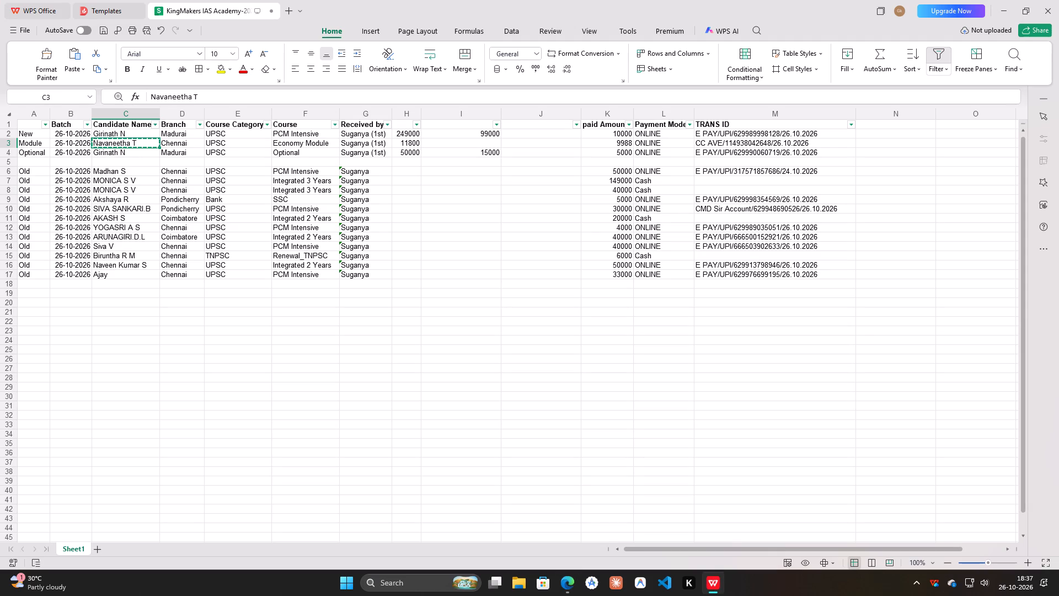
pyautogui.moveTo(491, 146); pyautogui.dragTo(485, 144)
pyautogui.click(408, 143)
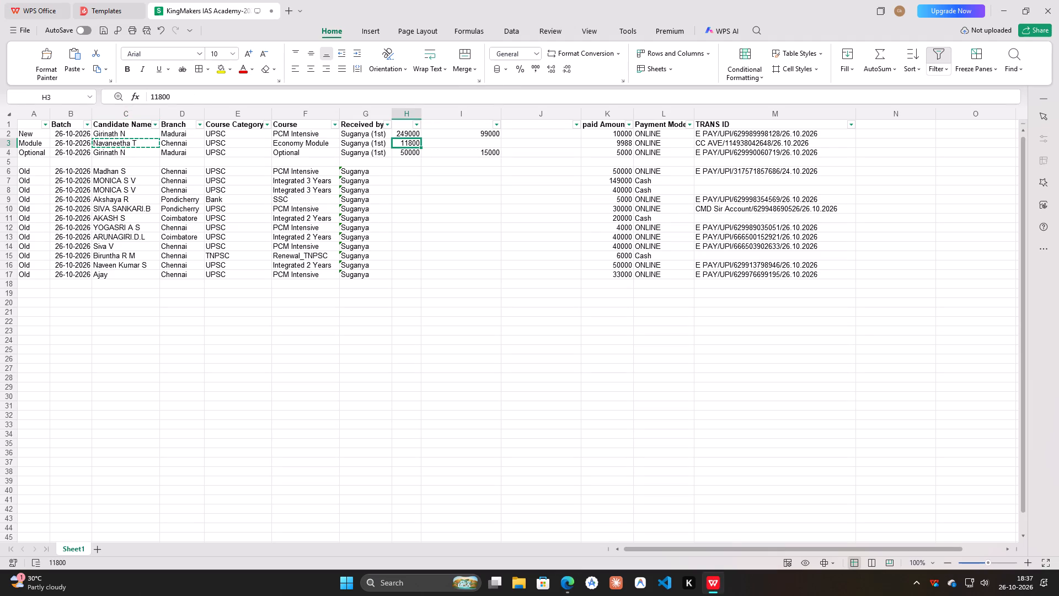
pyautogui.write('10000')
pyautogui.press('Return')
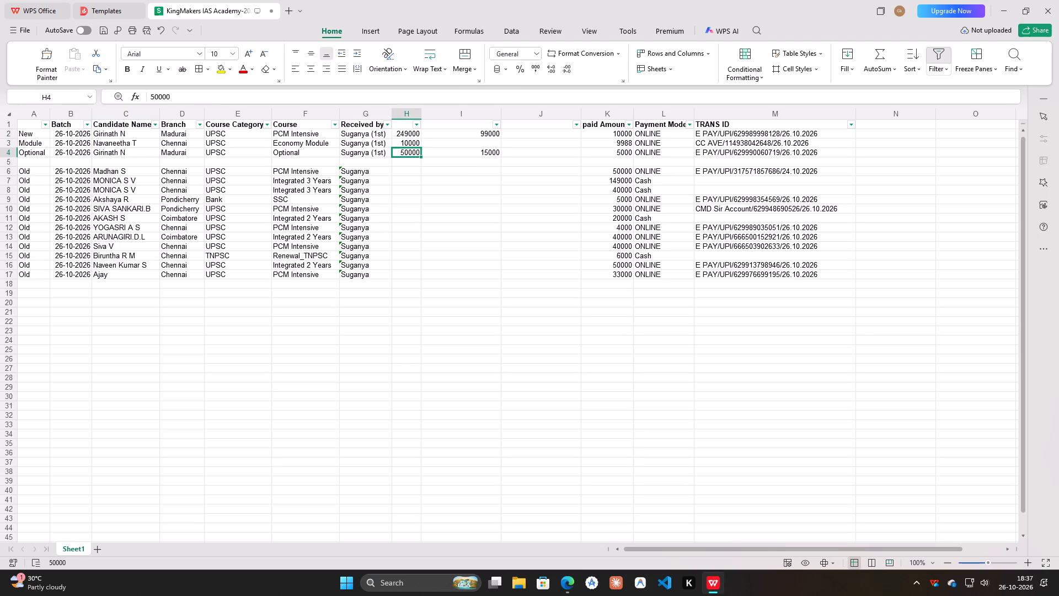
# Enter 0 in I3 as the Module payment's unscheduled amount.
pyautogui.press('Up')
pyautogui.press('Right')
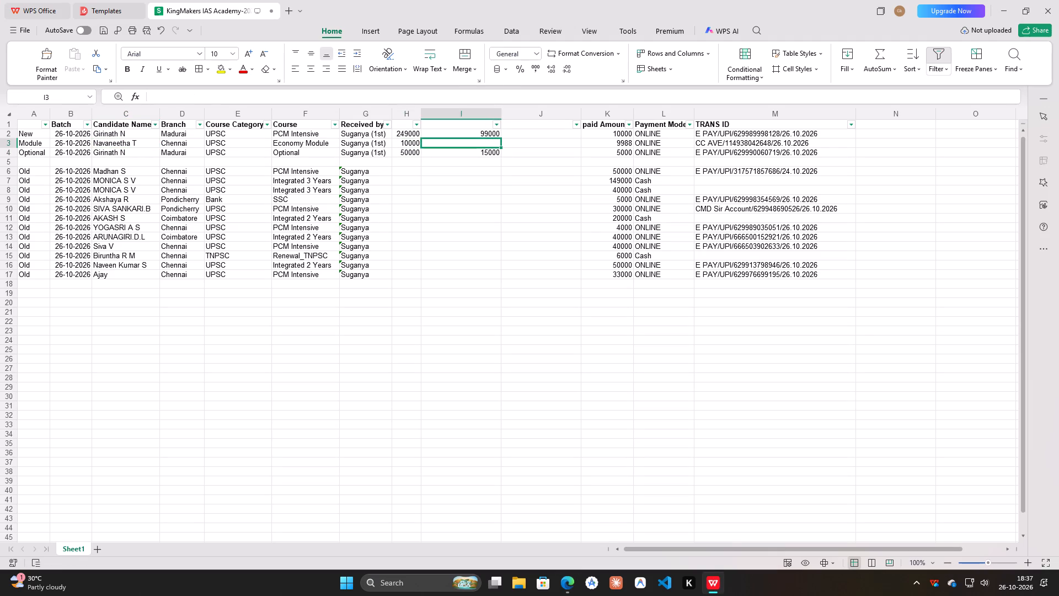
pyautogui.press('0')
pyautogui.press('Return')
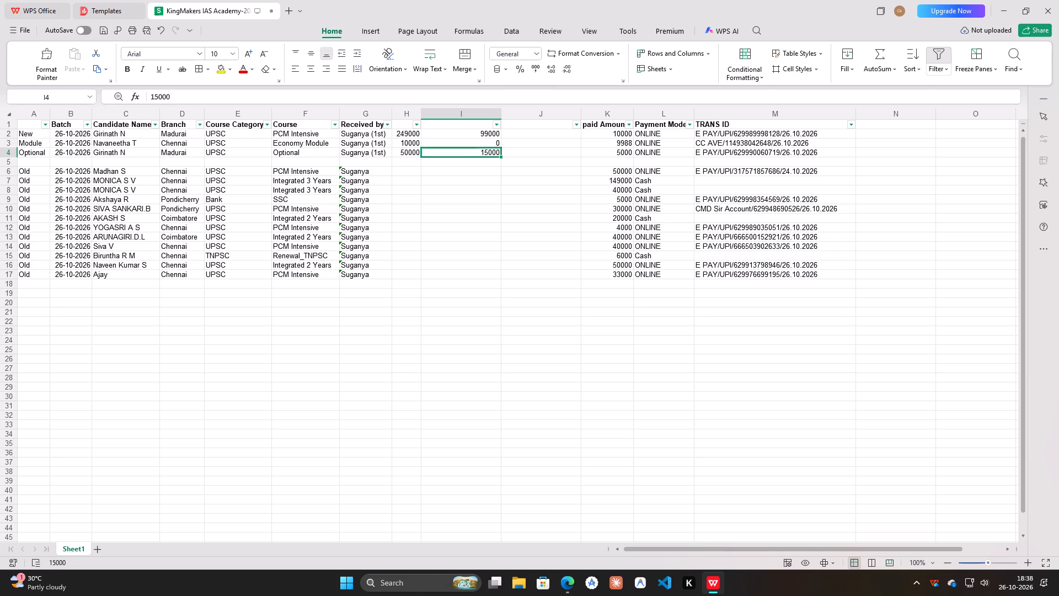
# Autofit the width of column I to its amounts.
pyautogui.doubleClick(501, 114)
pyautogui.click(514, 236)
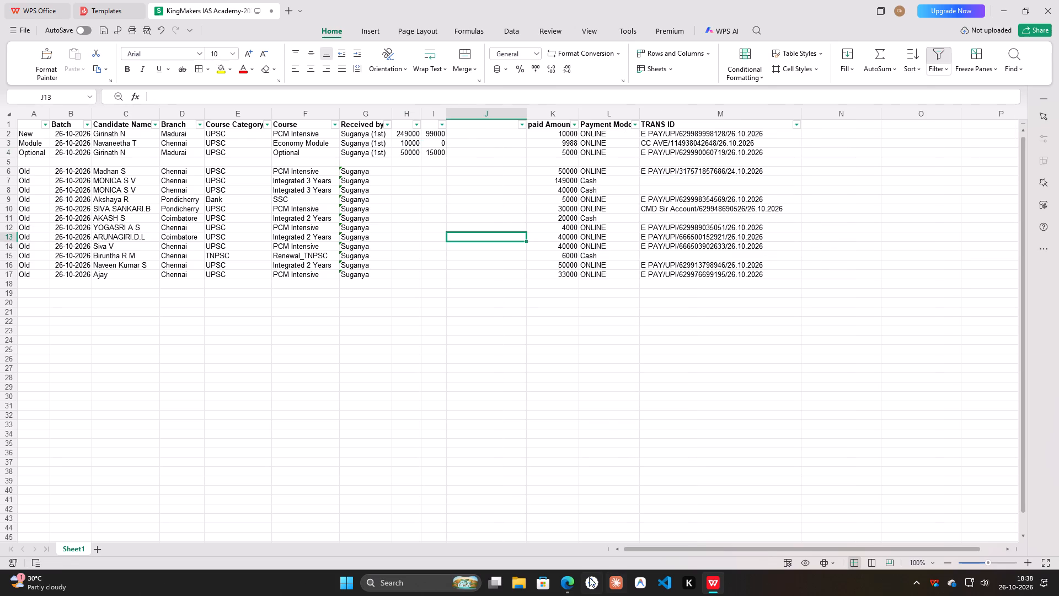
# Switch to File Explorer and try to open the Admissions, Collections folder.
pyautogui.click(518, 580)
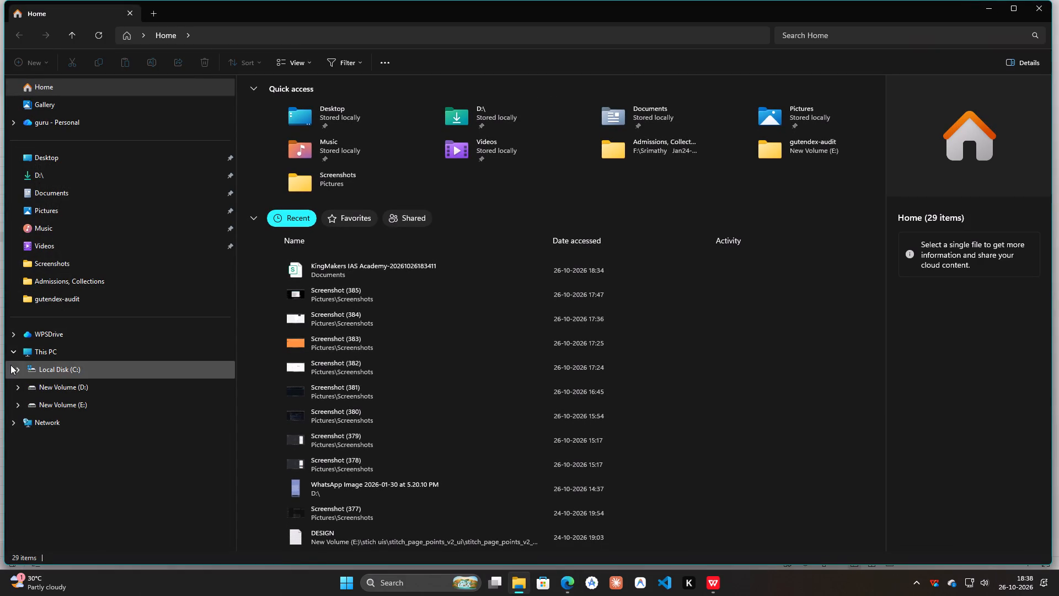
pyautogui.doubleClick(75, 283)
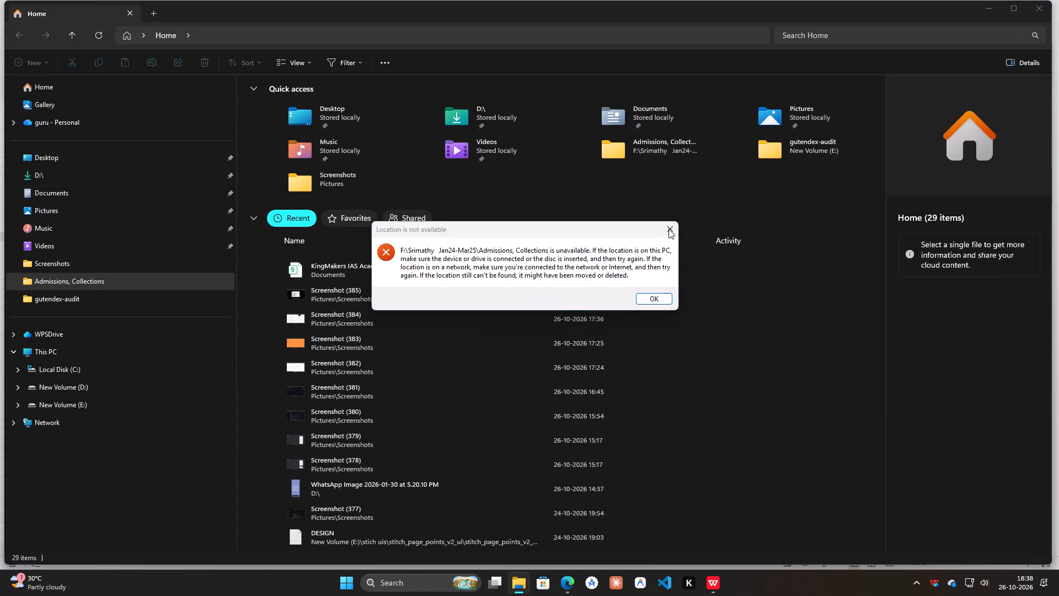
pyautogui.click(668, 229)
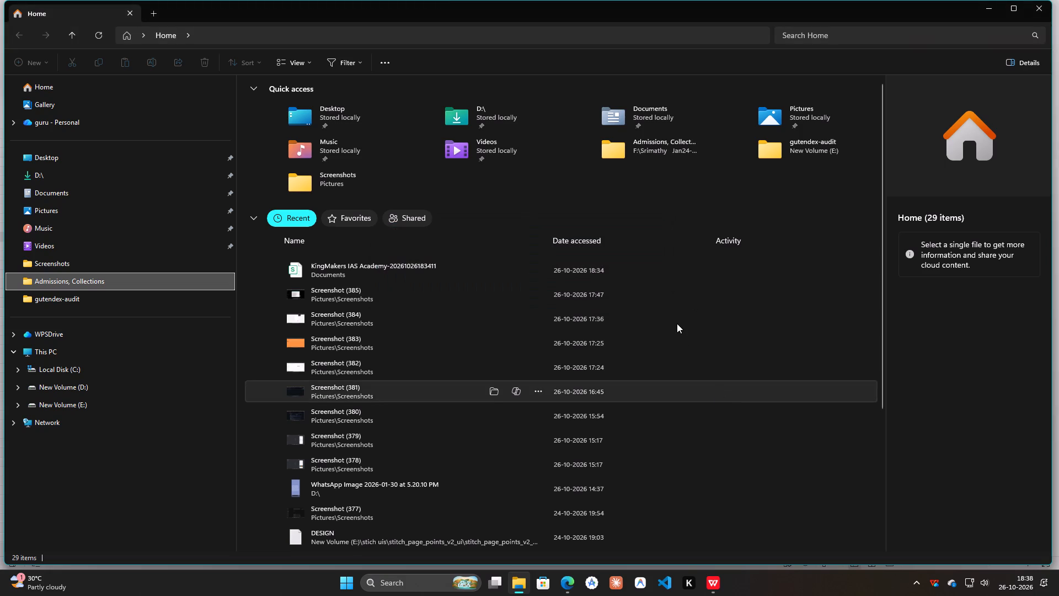
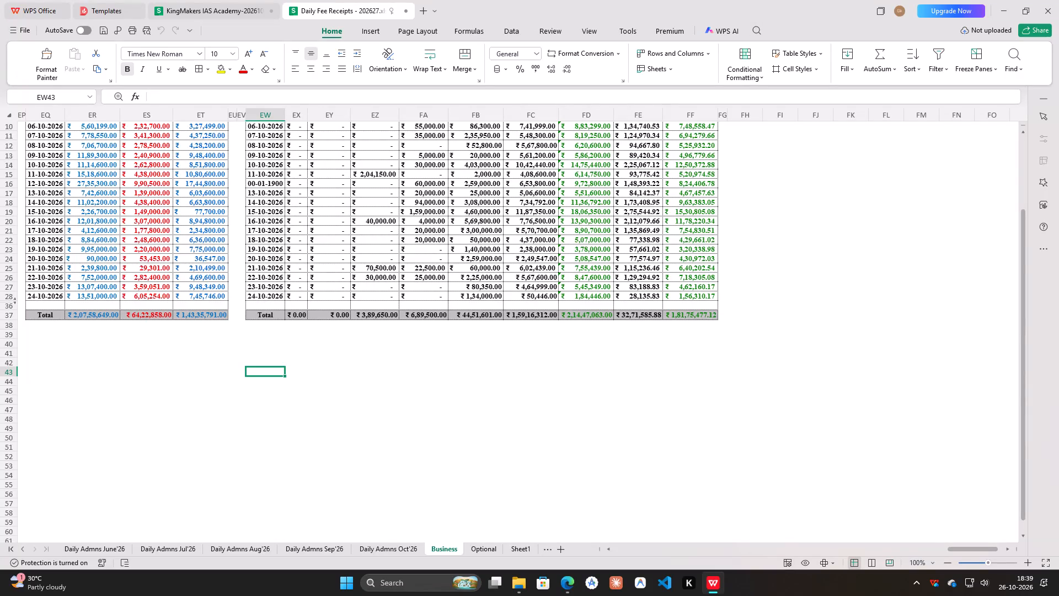
# Unhide rows 29 to 35 on the Business sheet, covering dates 25-10-2026 to 31-10-2026.
pyautogui.moveTo(9, 296); pyautogui.dragTo(6, 316)
pyautogui.click(15, 304)
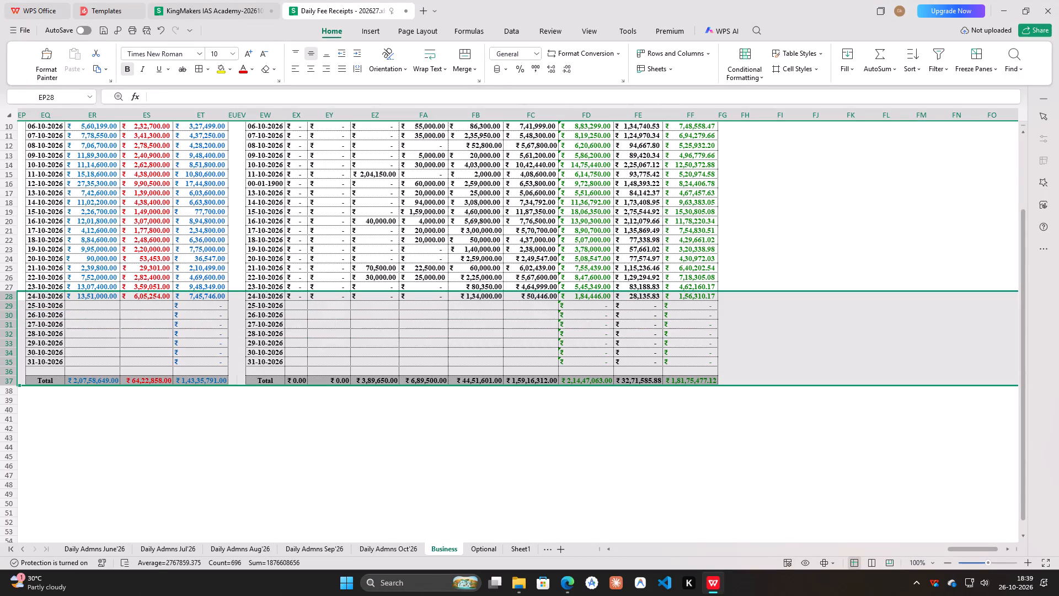
# On the Daily Admns Oct'26 sheet, copy heading rows 888 and 889 and paste them at row 911.
pyautogui.click(404, 541)
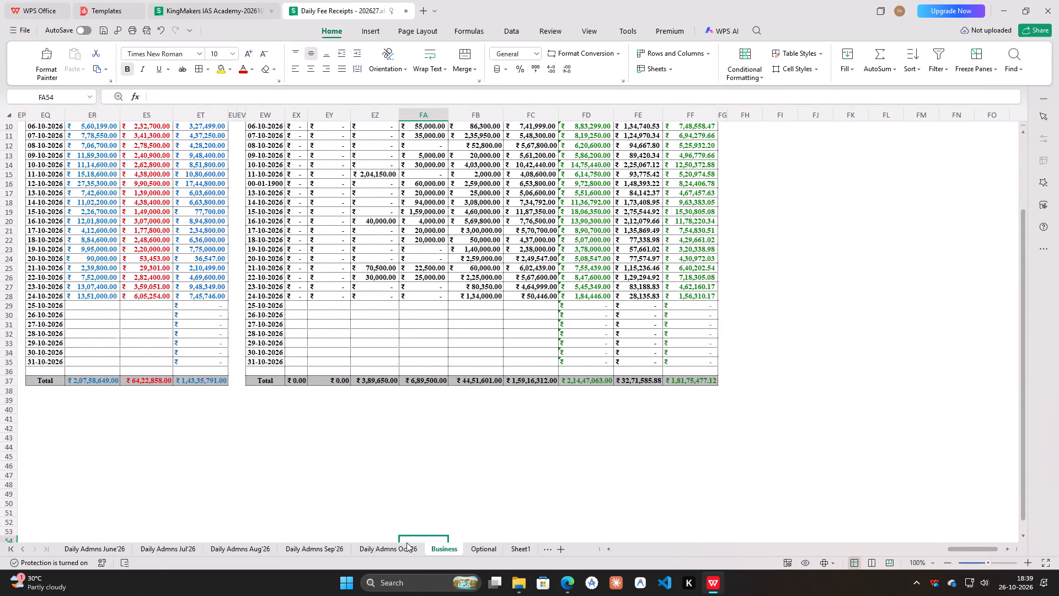
pyautogui.click(407, 546)
pyautogui.click(416, 303)
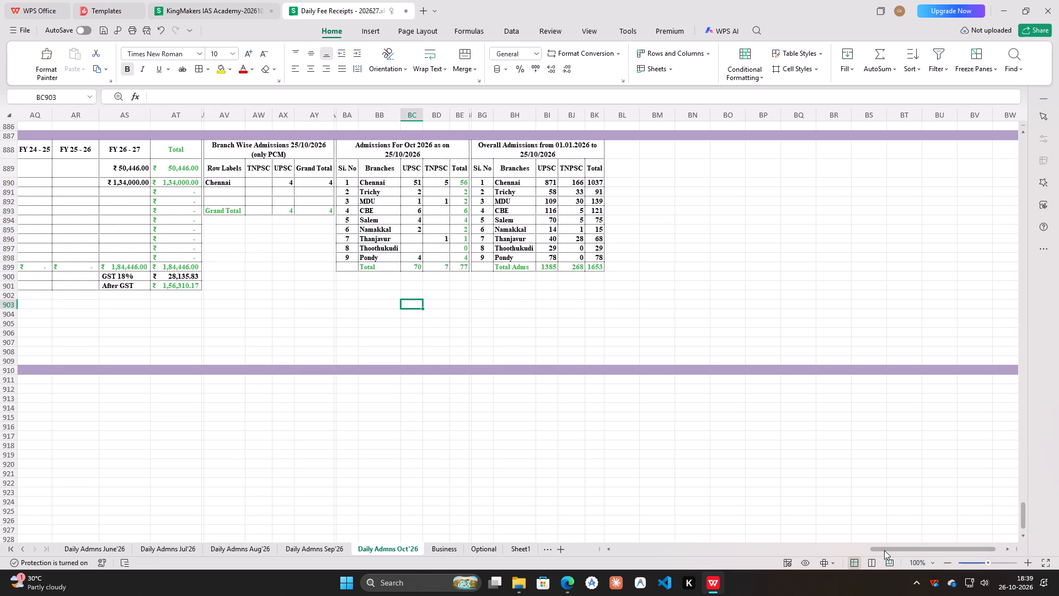
pyautogui.moveTo(884, 550); pyautogui.dragTo(560, 538)
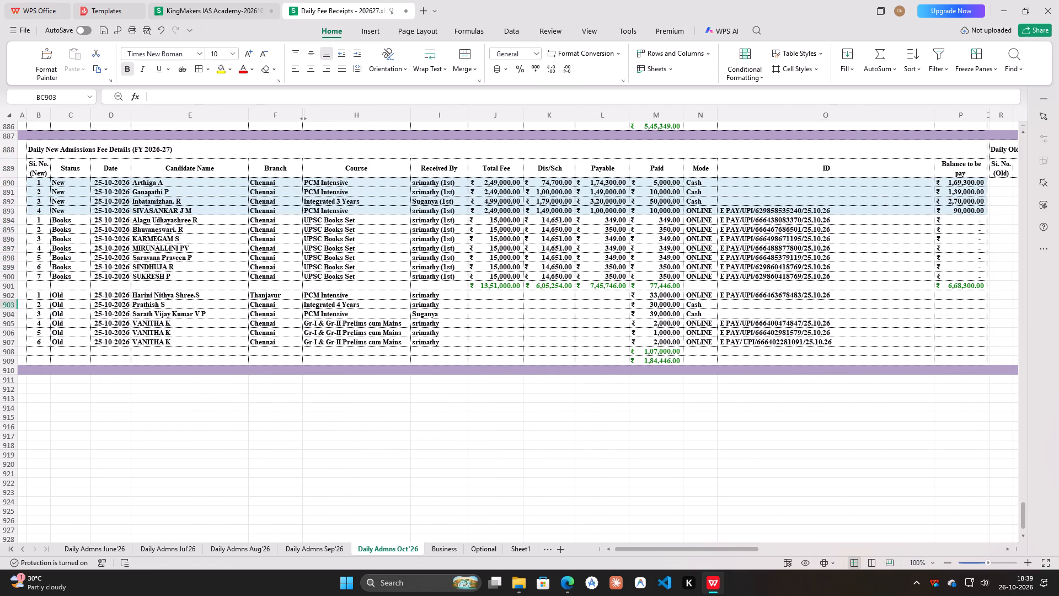
pyautogui.moveTo(10, 148); pyautogui.dragTo(12, 169)
pyautogui.hotkey('ctrl', 'c')
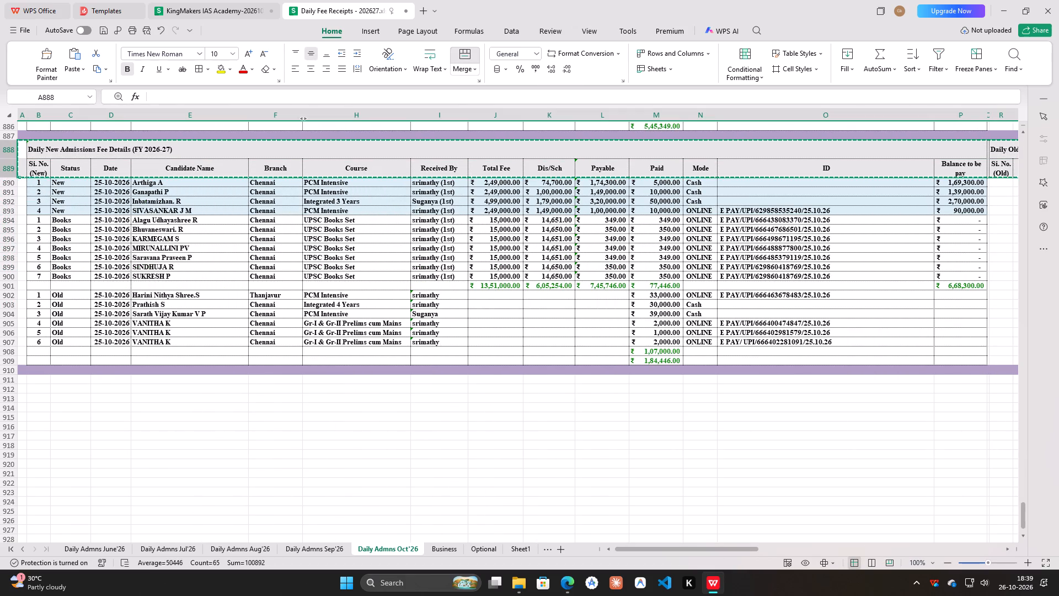
pyautogui.click(14, 379)
pyautogui.hotkey('ctrl', 'v')
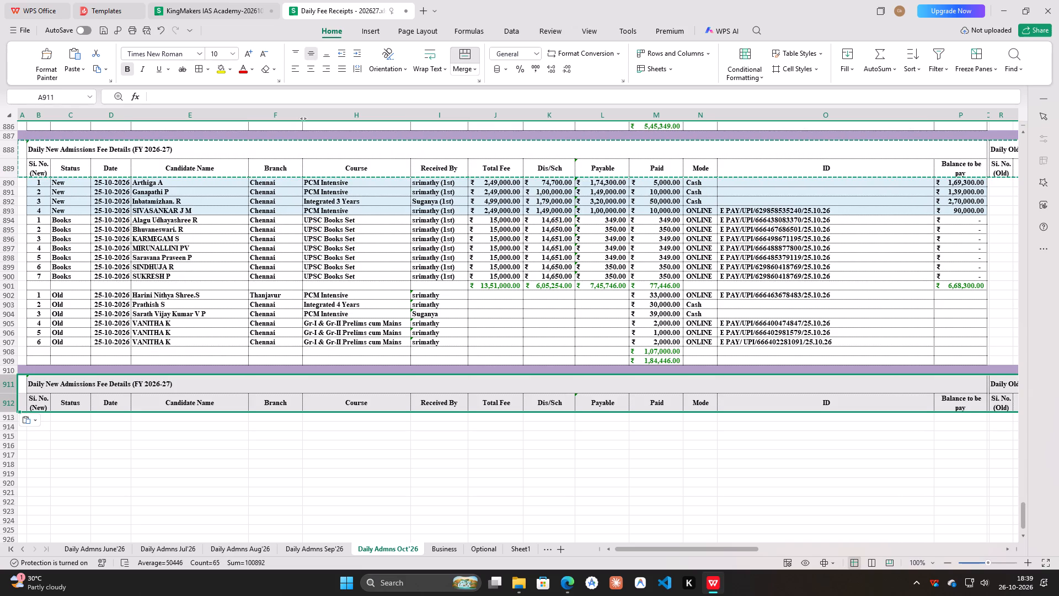
# Set the date to 26/10/2026 in row 911's Daily Old Admissions headings for FY 2025-2026 and FY 2024-25.
pyautogui.moveTo(699, 546); pyautogui.dragTo(757, 549)
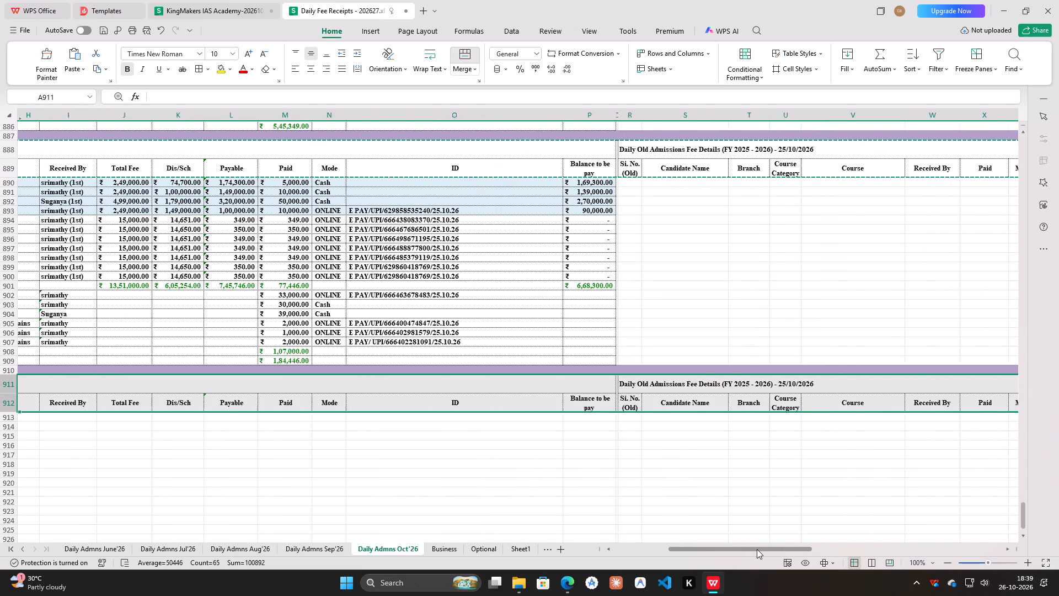
pyautogui.moveTo(757, 549); pyautogui.dragTo(795, 550)
pyautogui.doubleClick(491, 382)
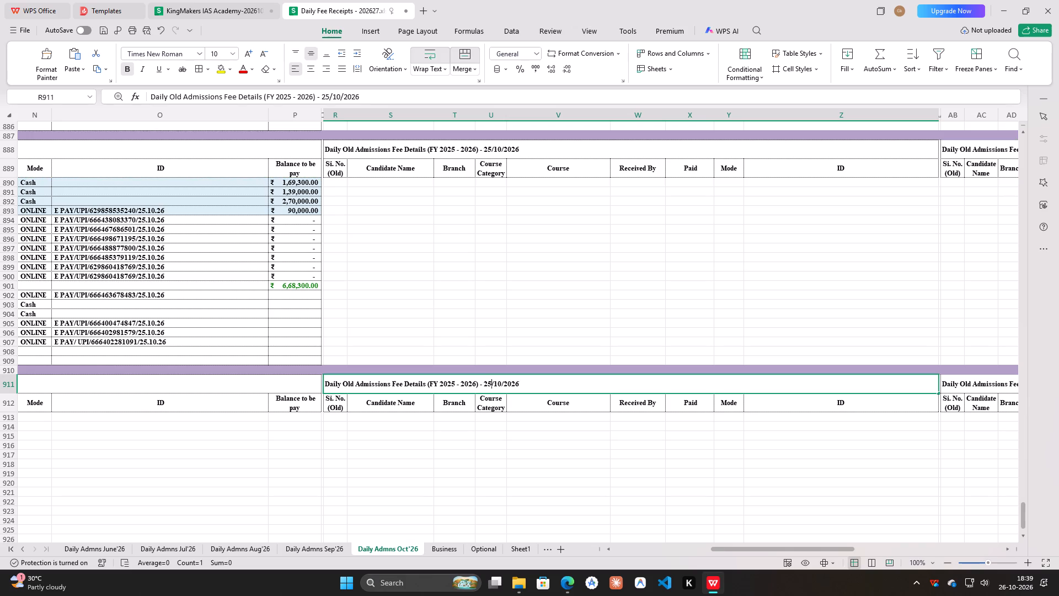
pyautogui.press('BackSpace')
pyautogui.press('6')
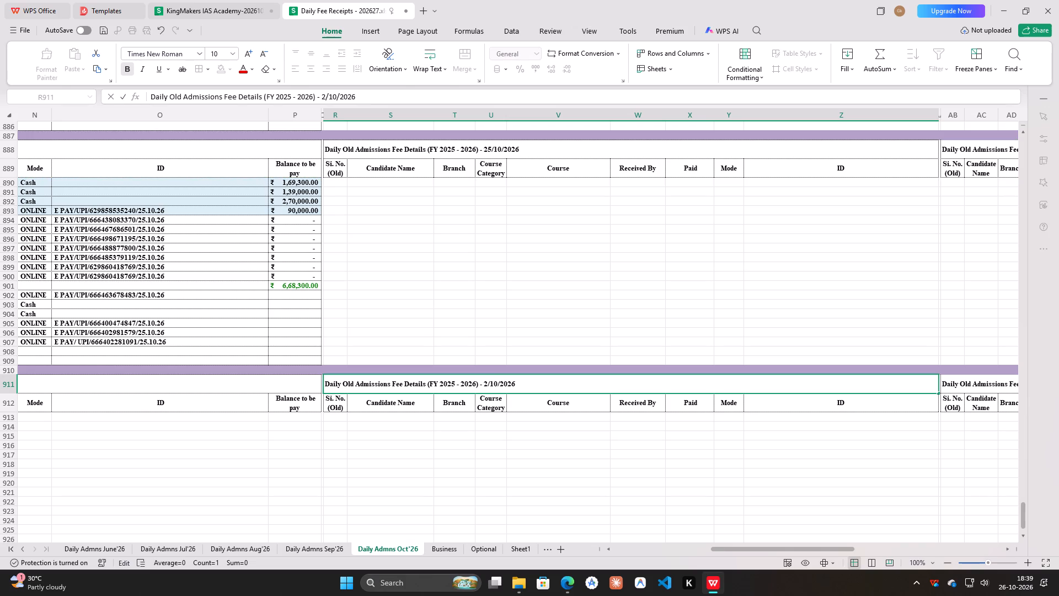
pyautogui.click(517, 421)
pyautogui.moveTo(788, 549); pyautogui.dragTo(789, 549)
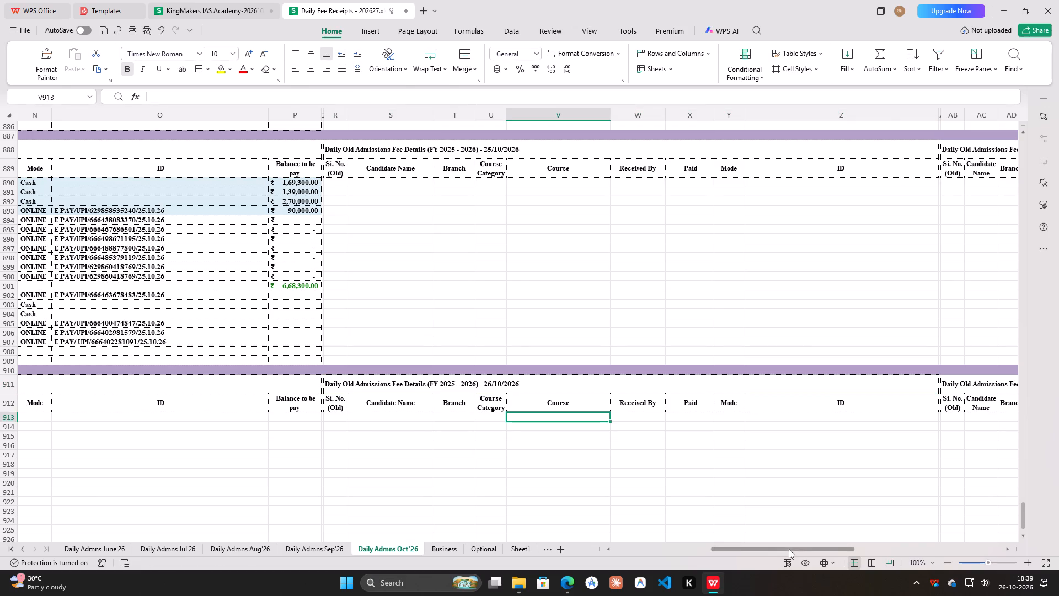
pyautogui.moveTo(789, 549); pyautogui.dragTo(868, 549)
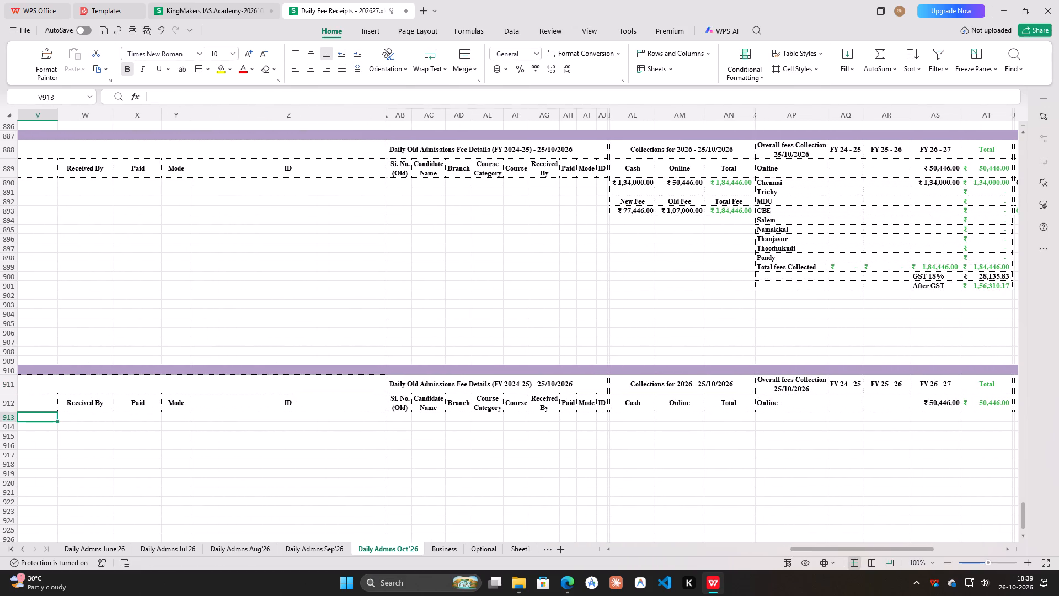
pyautogui.doubleClick(544, 383)
pyautogui.press('BackSpace')
pyautogui.press('6')
pyautogui.press('Return')
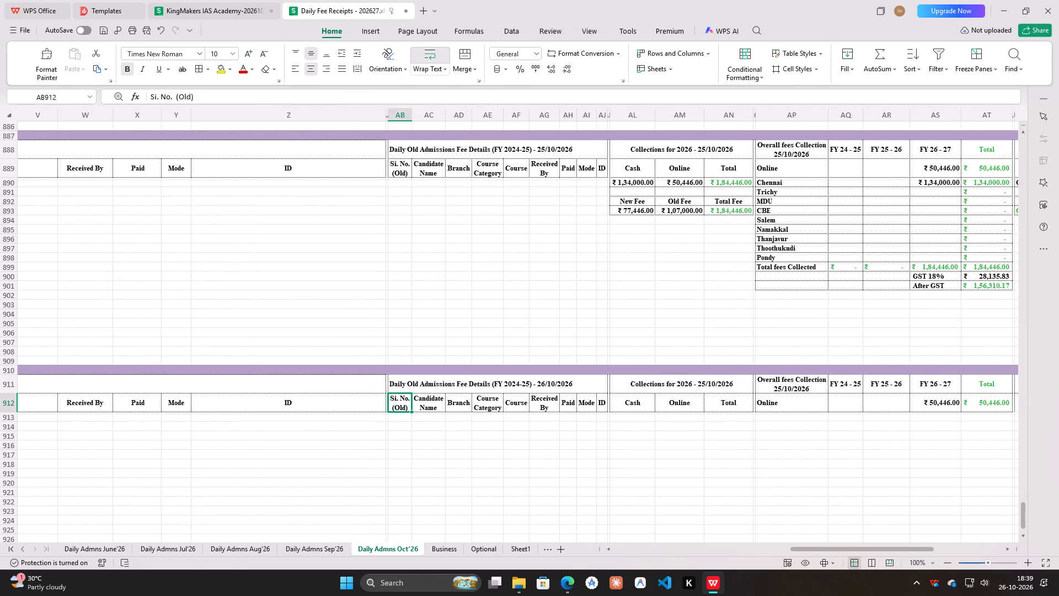
# Set the date to 26/10/2026 in row 911's Collections for 2026 and Overall fees Collection headings.
pyautogui.doubleClick(707, 386)
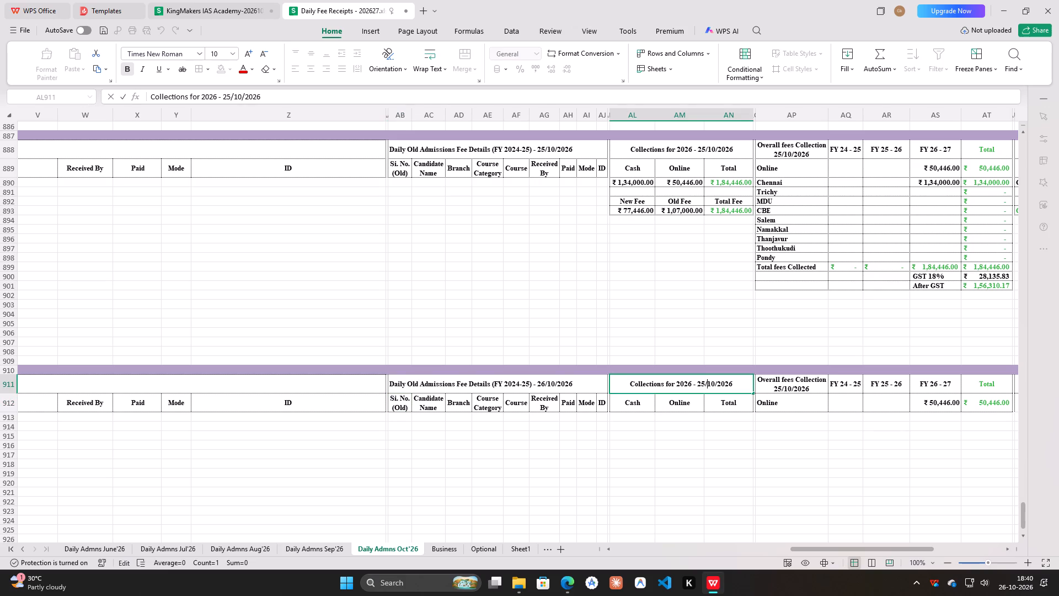
pyautogui.press('Left')
pyautogui.press('BackSpace')
pyautogui.press('6')
pyautogui.press('Return')
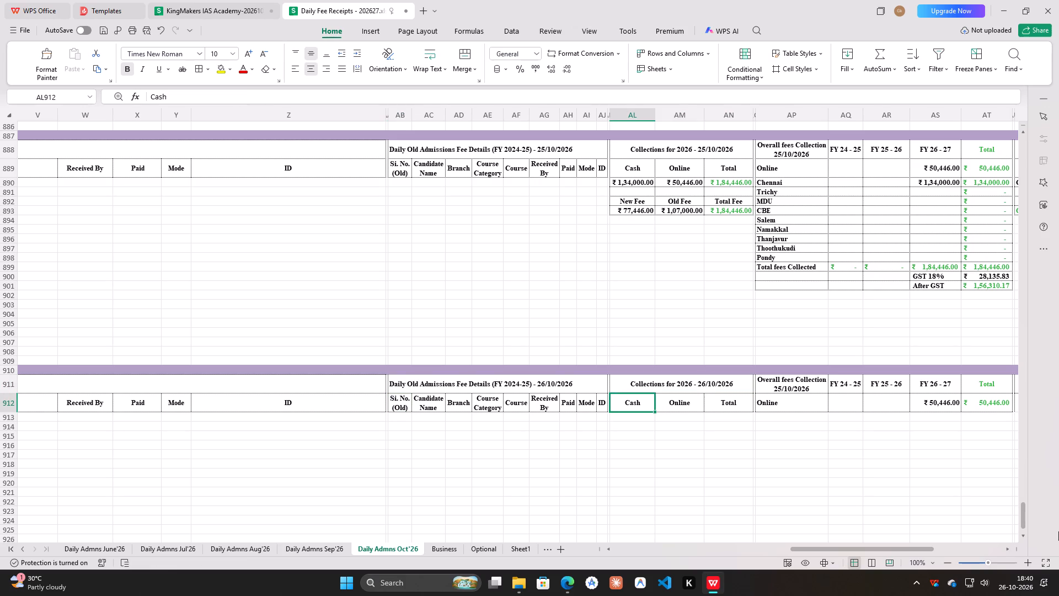
pyautogui.doubleClick(780, 387)
pyautogui.press('BackSpace')
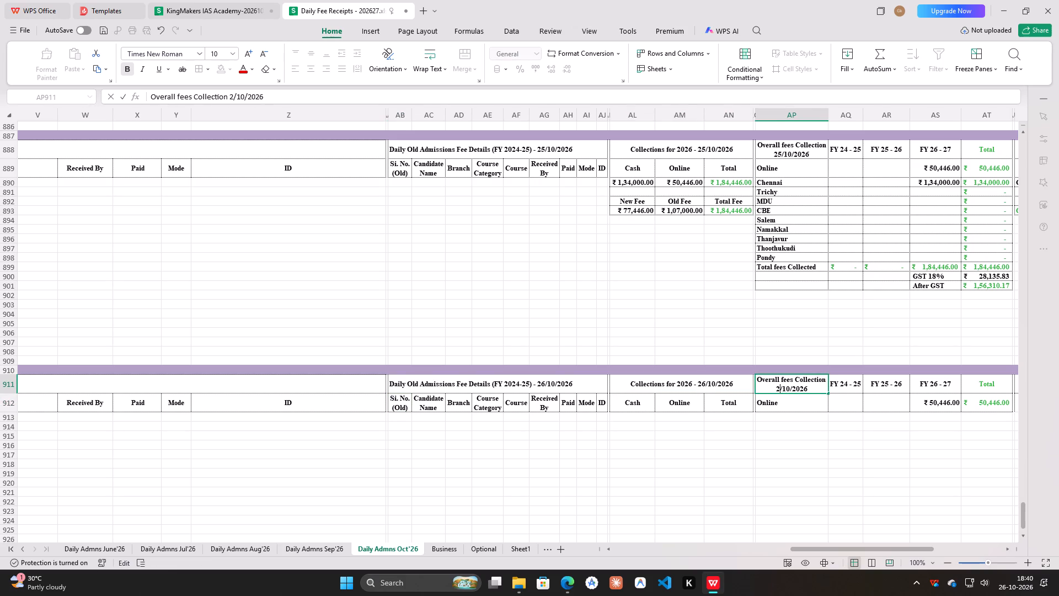
pyautogui.press('6')
pyautogui.press('Return')
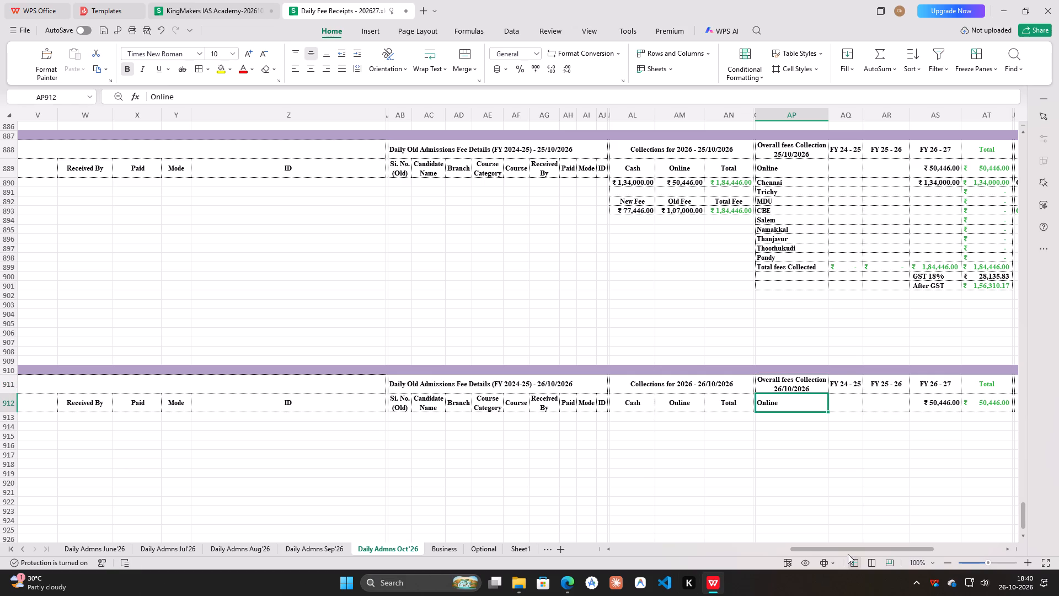
# Set the end date to 26/10/2026 in row 911's Overall Admissions, Admissions For Oct 2026 and Branch Wise Admissions headings.
pyautogui.moveTo(855, 549); pyautogui.dragTo(992, 538)
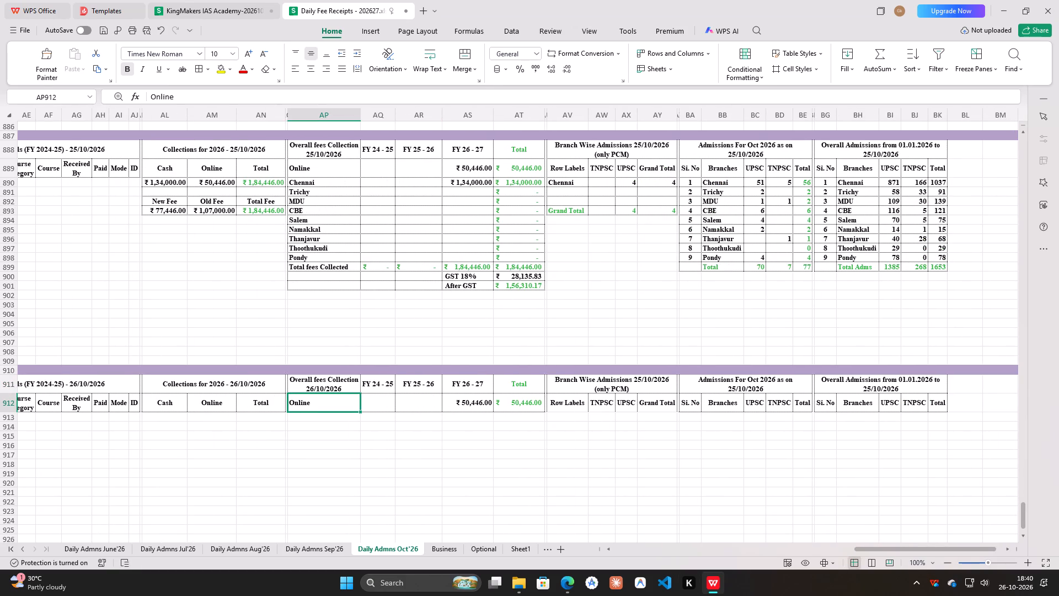
pyautogui.doubleClick(871, 387)
pyautogui.press('BackSpace')
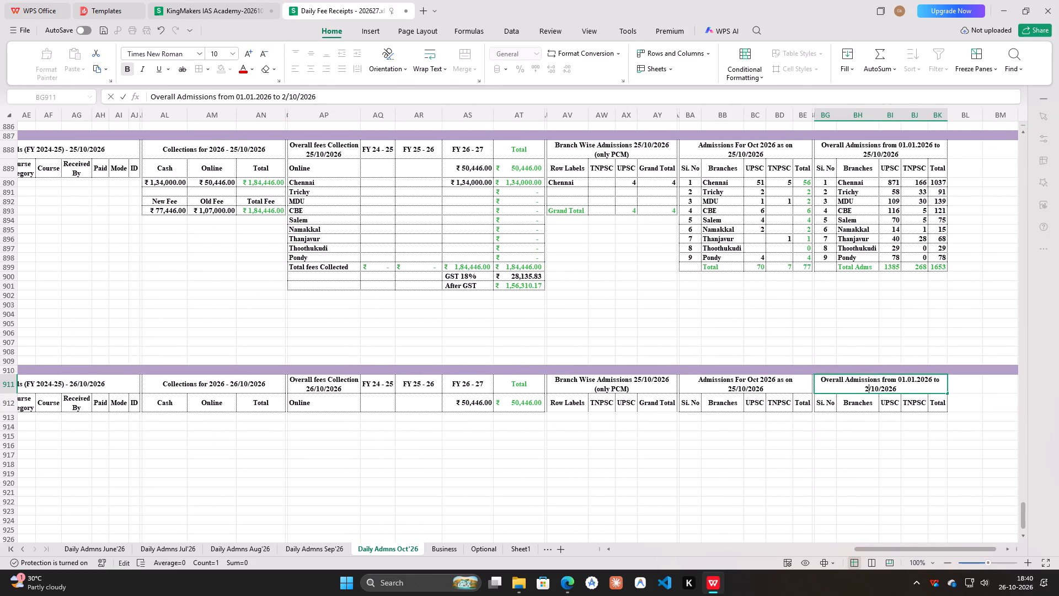
pyautogui.press('6')
pyautogui.doubleClick(736, 390)
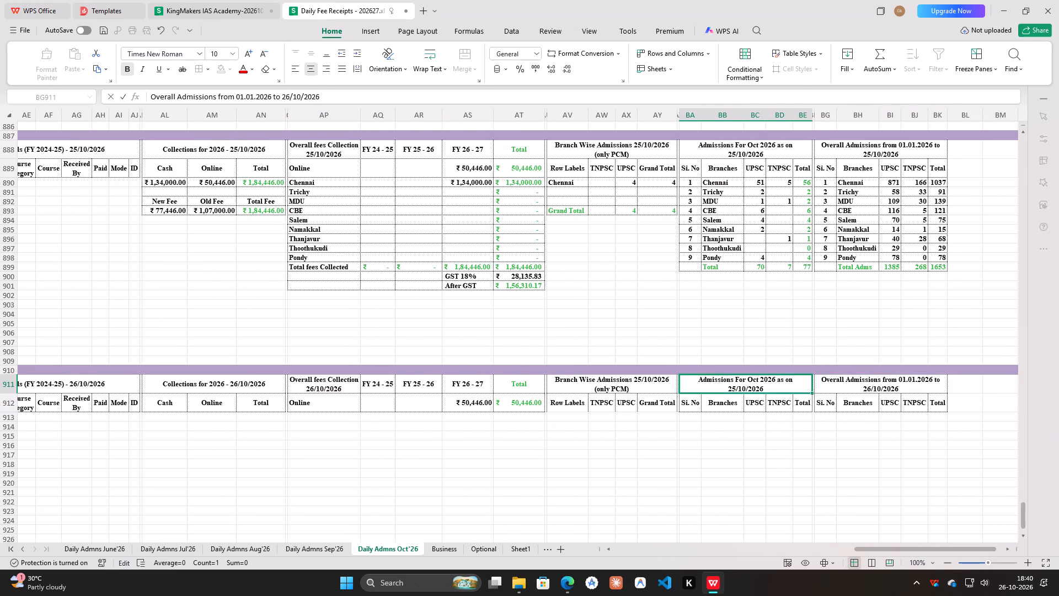
pyautogui.press('BackSpace')
pyautogui.press('6')
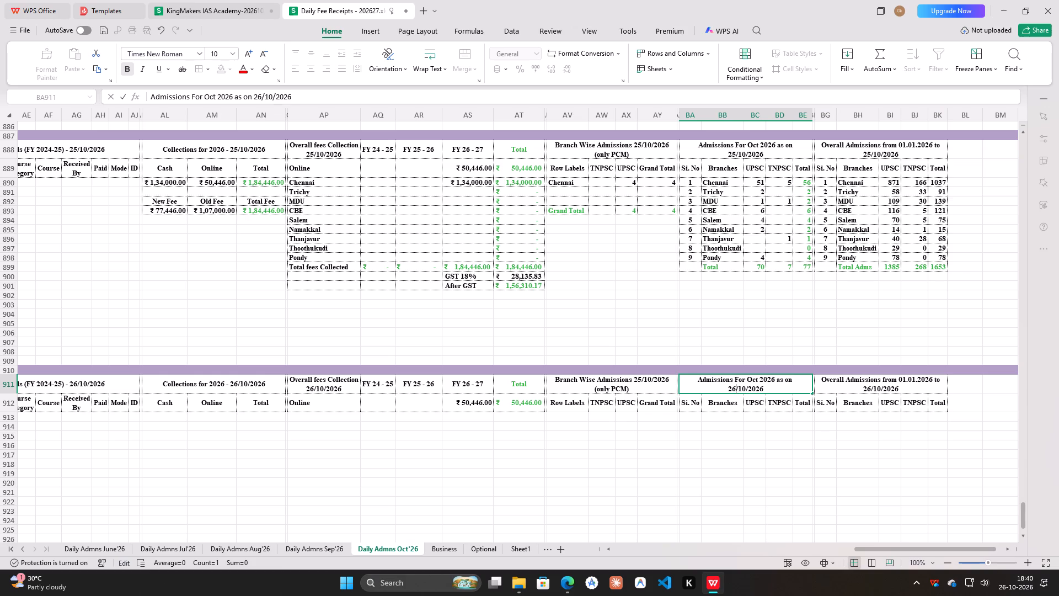
pyautogui.doubleClick(638, 378)
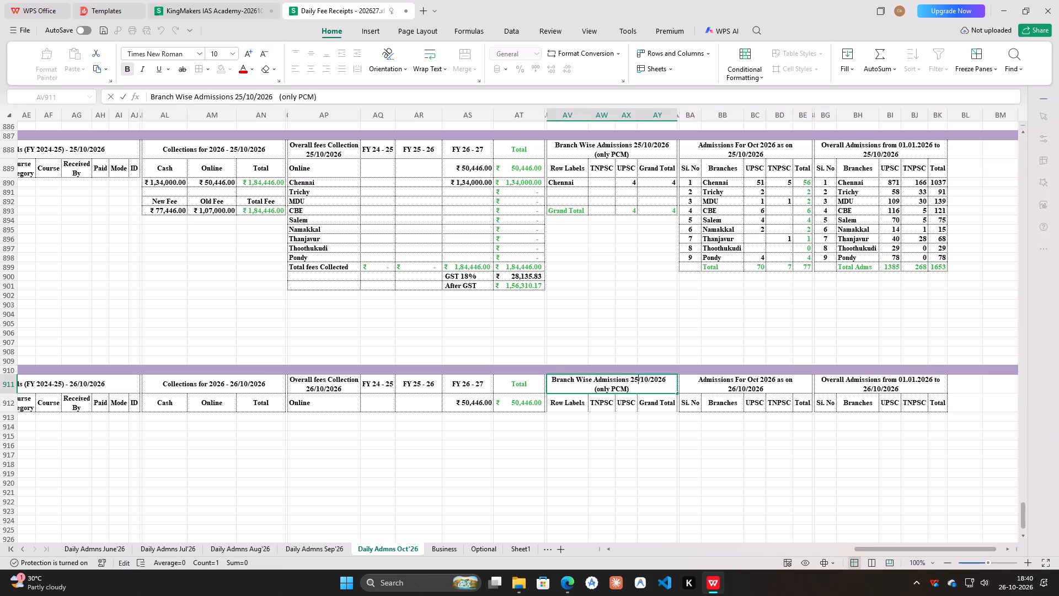
pyautogui.press('BackSpace')
pyautogui.press('6')
pyautogui.press('Return')
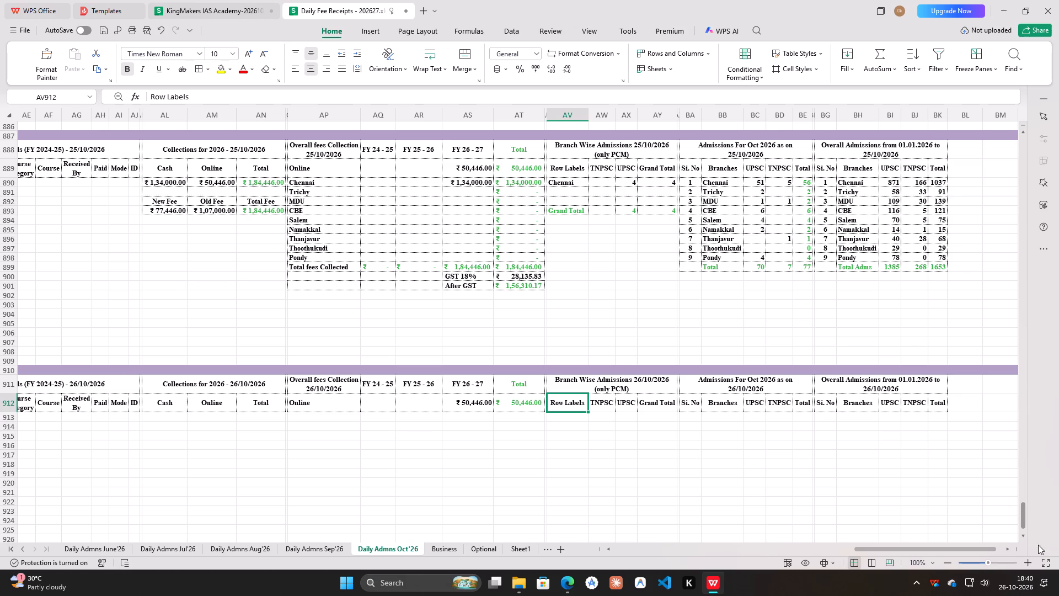
# Copy the day's payment rows A2:M17 from the KingMakers IAS Academy workbook and paste them at C913 on Daily Admns Oct'26.
pyautogui.moveTo(986, 550); pyautogui.dragTo(887, 556)
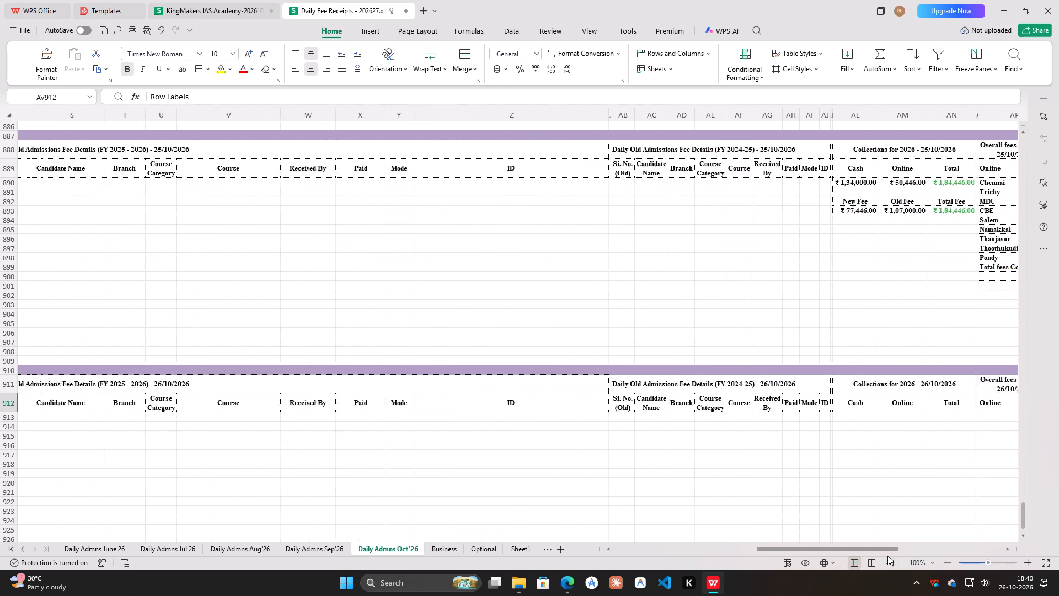
pyautogui.moveTo(887, 556); pyautogui.dragTo(652, 573)
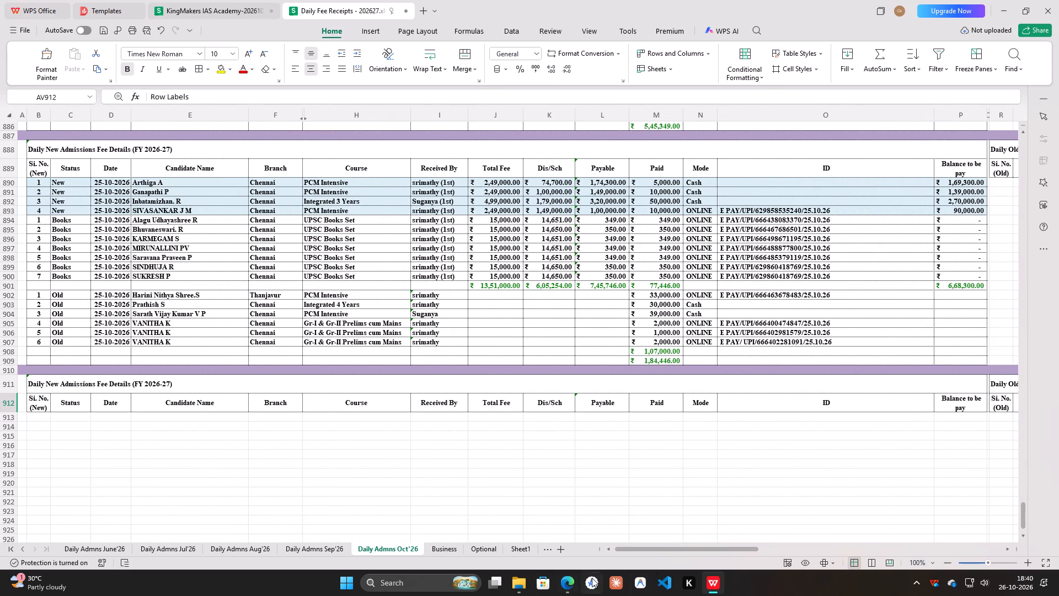
pyautogui.click(357, 4)
pyautogui.click(229, 1)
pyautogui.moveTo(32, 130); pyautogui.dragTo(721, 279)
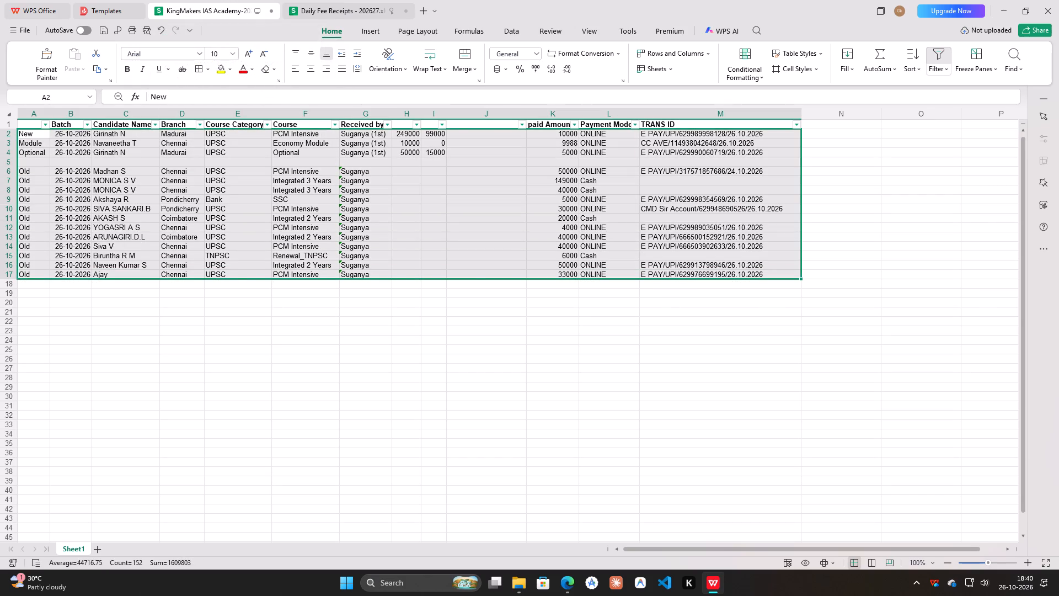
pyautogui.hotkey('ctrl', 'c')
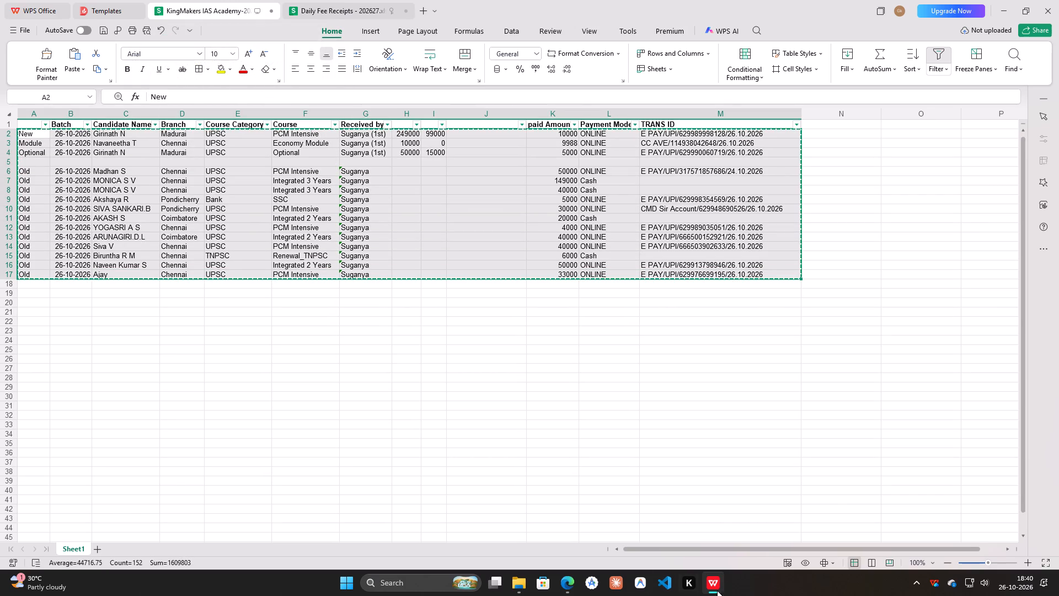
pyautogui.click(310, 10)
pyautogui.click(72, 420)
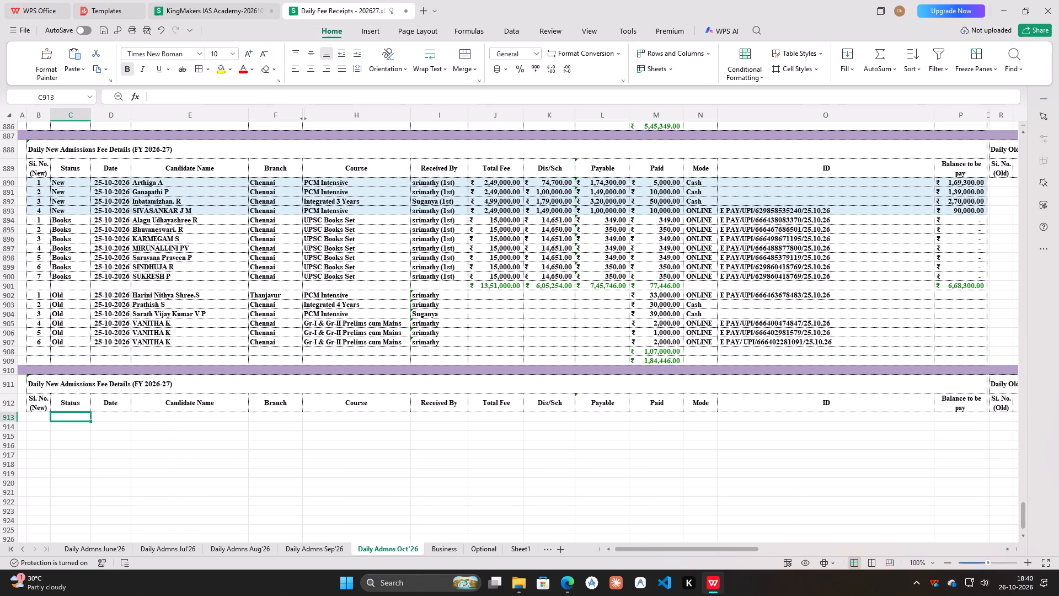
pyautogui.hotkey('ctrl', 'v')
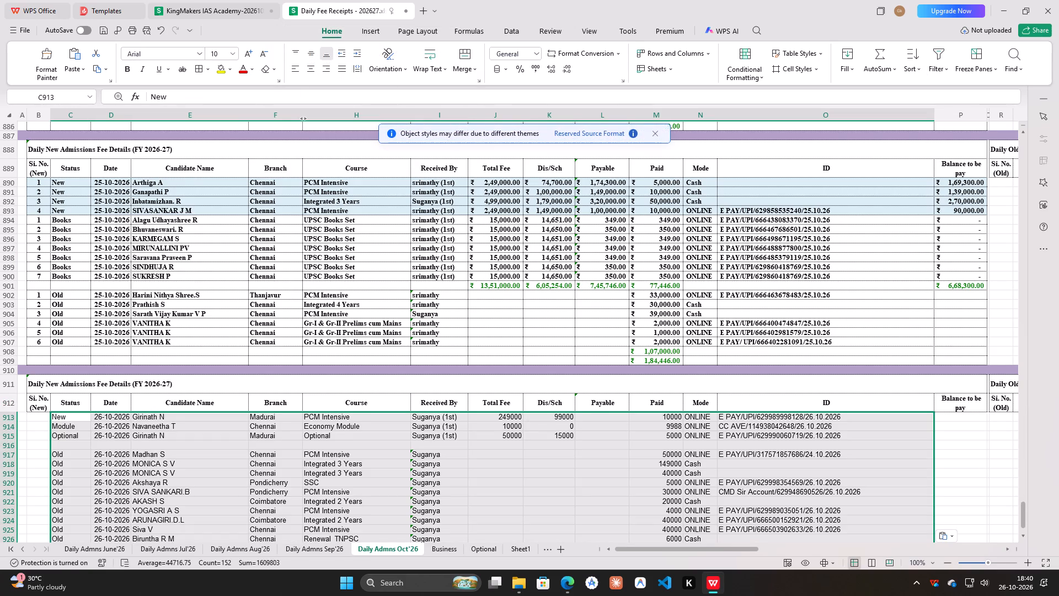
# Enter =J913-K913 as the Payable amount in L913 and fill the formula down to L915.
pyautogui.click(608, 412)
pyautogui.click(595, 419)
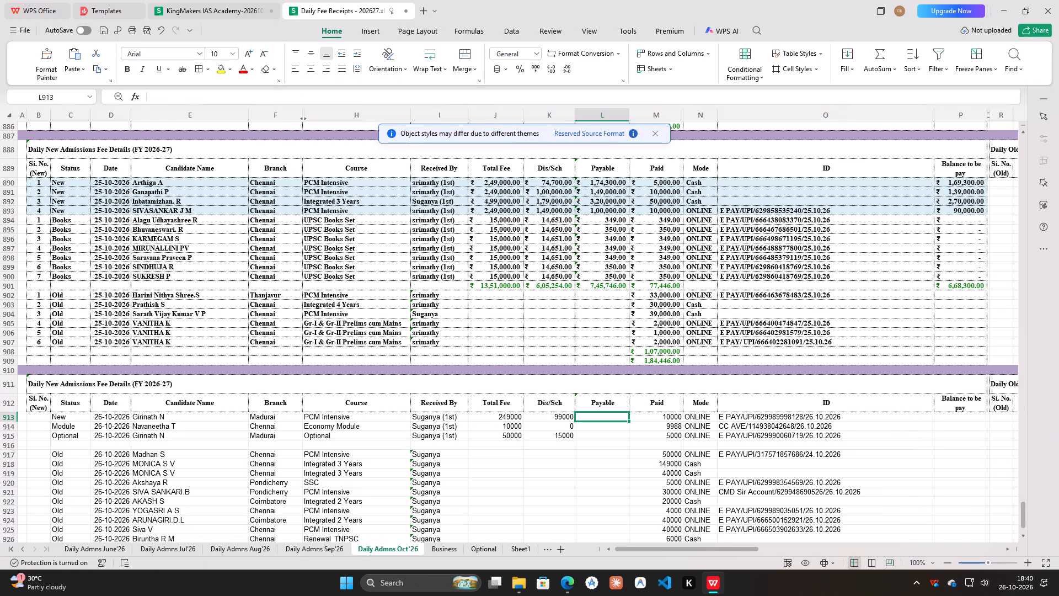
pyautogui.press('=')
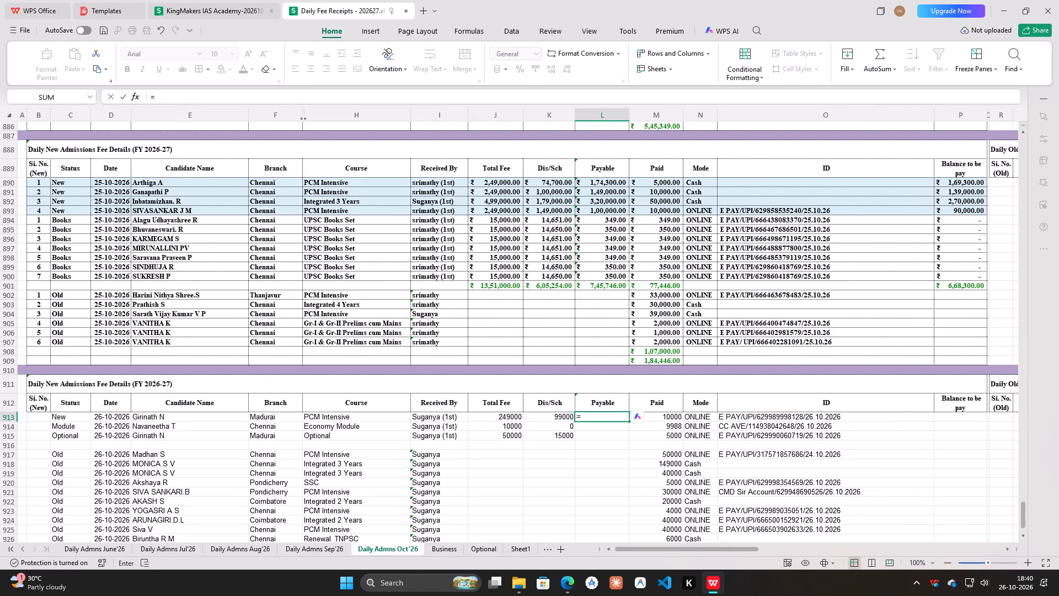
pyautogui.click(514, 412)
pyautogui.click(512, 414)
pyautogui.press('-')
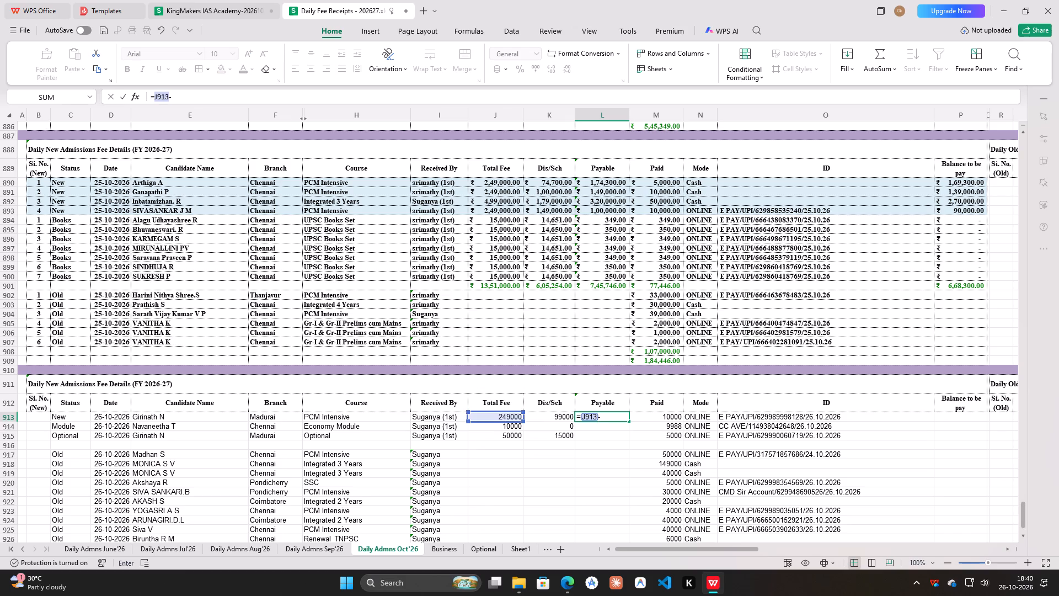
pyautogui.click(543, 419)
pyautogui.press('Return')
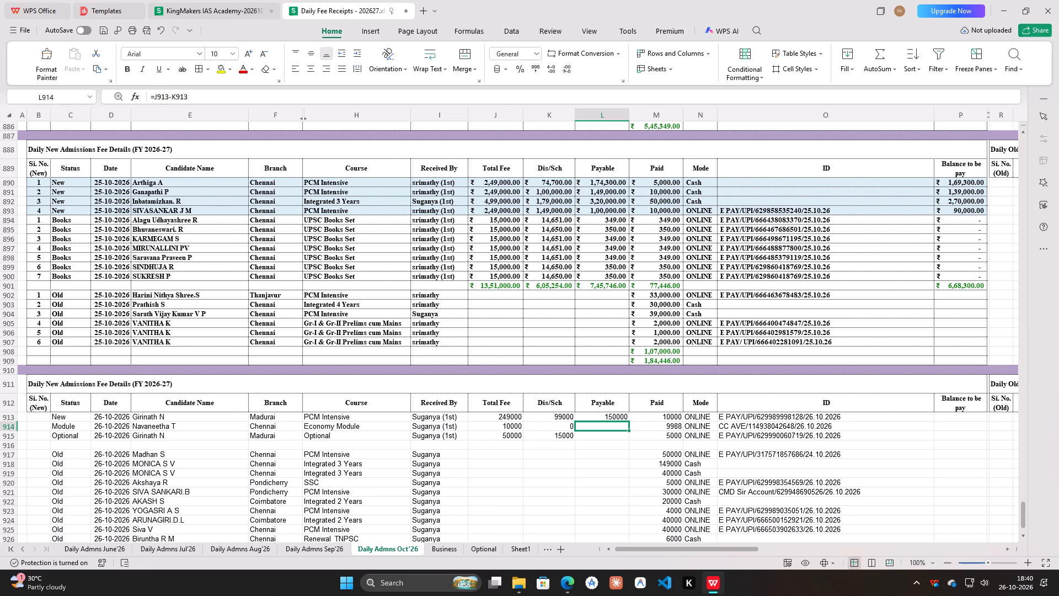
pyautogui.hotkey('ctrl', 'd')
pyautogui.press('Return')
pyautogui.hotkey('ctrl', 'd')
pyautogui.press('Return')
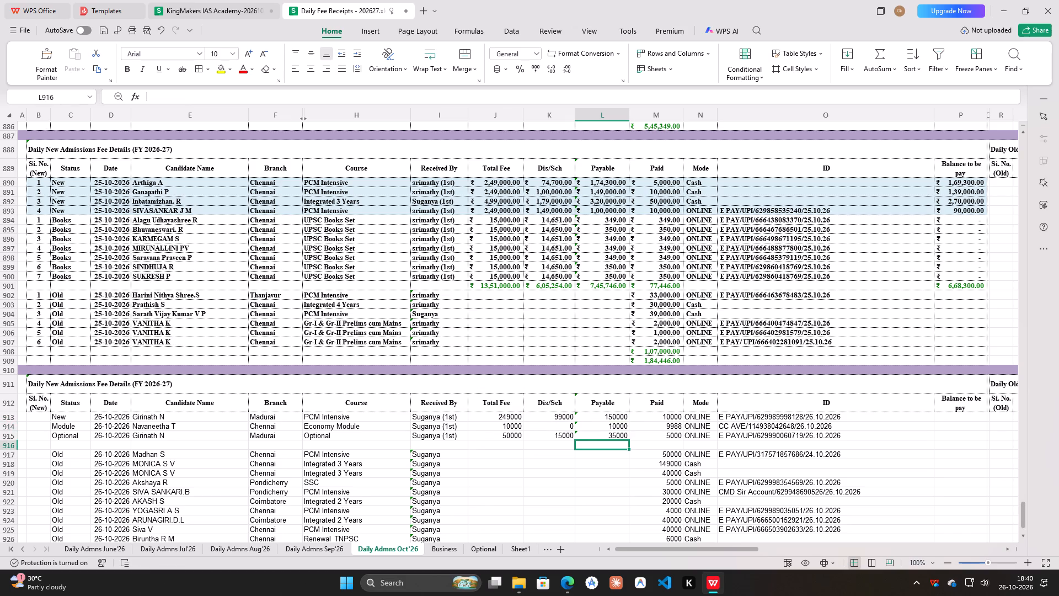
# Enter =L913-M913 as the Balance to be pay in P913 and fill the formula down to P915.
pyautogui.click(972, 419)
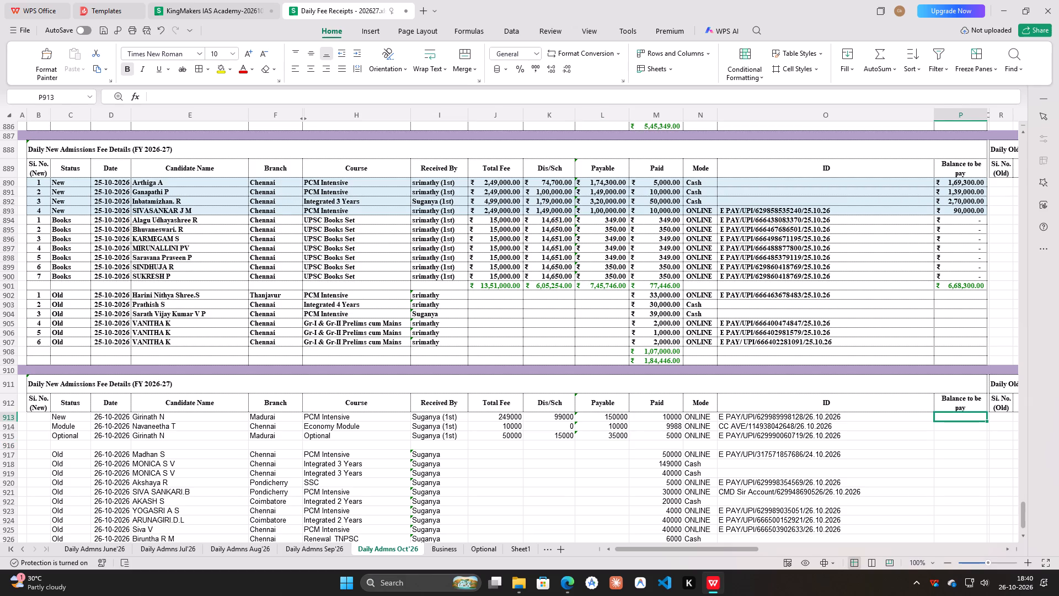
pyautogui.press('=')
pyautogui.click(600, 422)
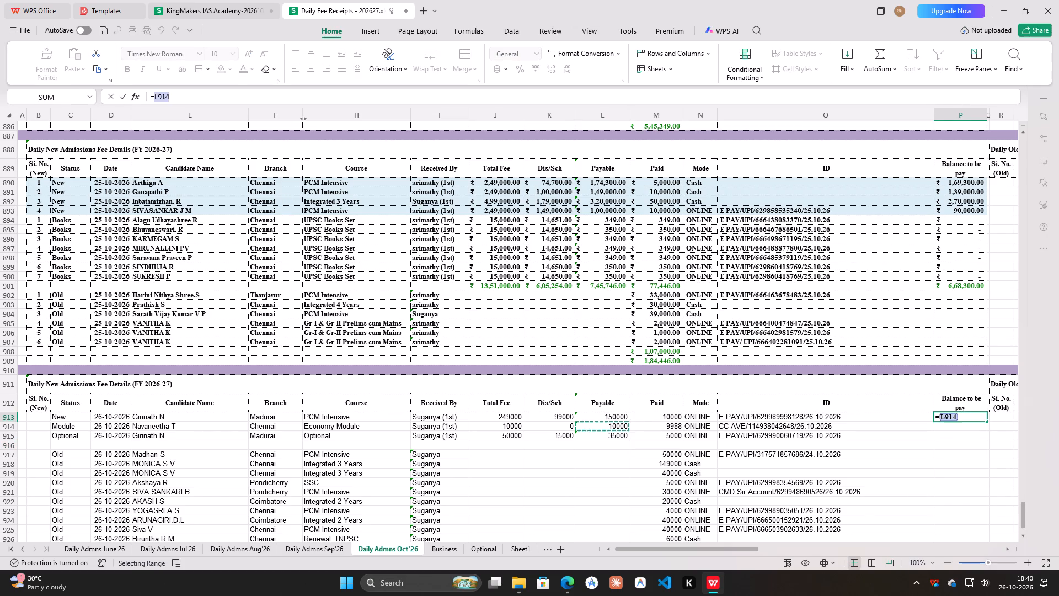
pyautogui.click(597, 417)
pyautogui.press('-')
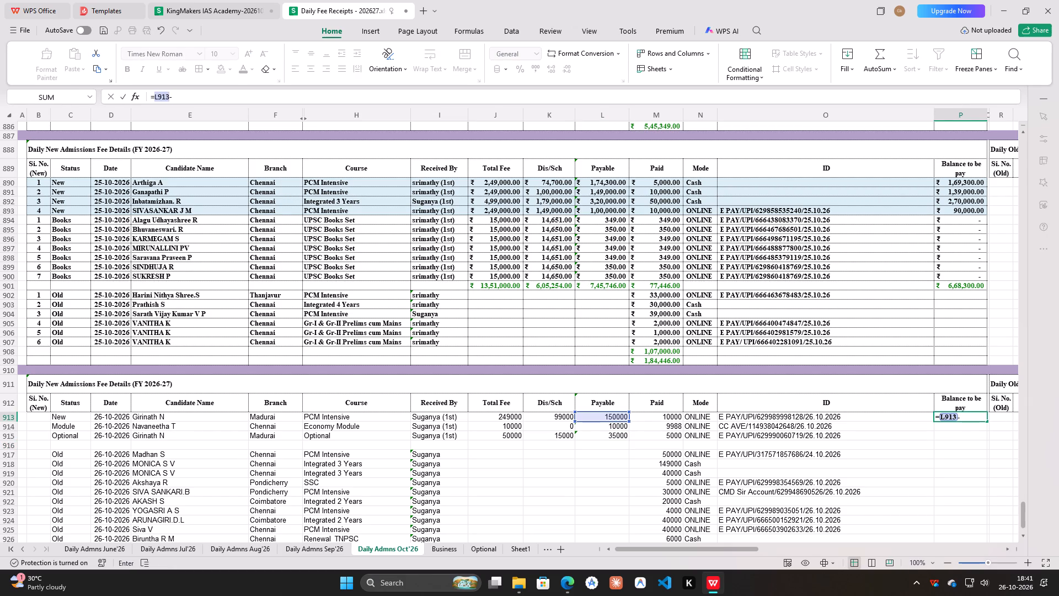
pyautogui.click(660, 421)
pyautogui.press('Return')
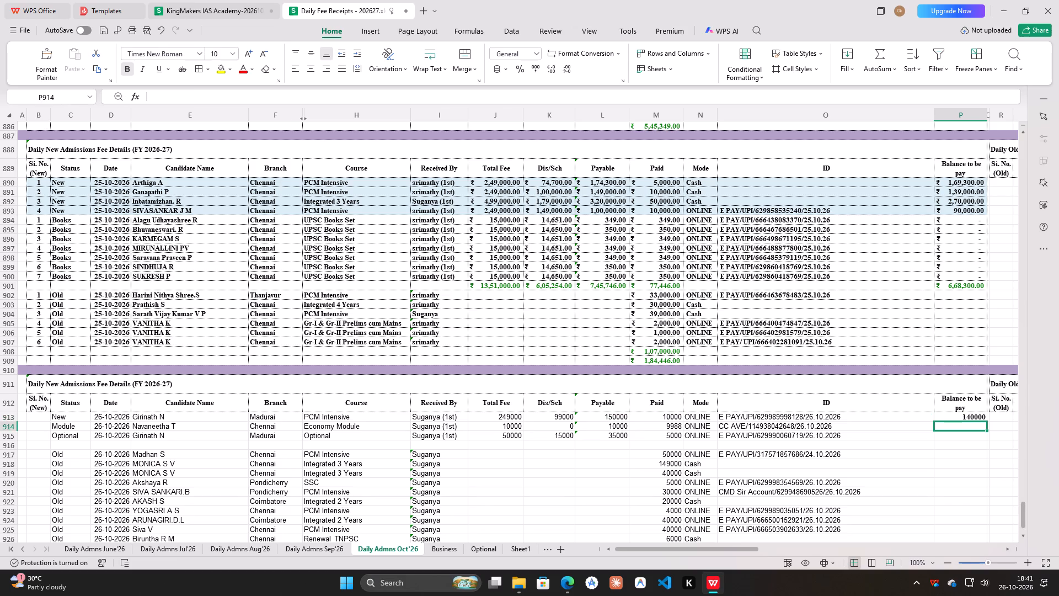
pyautogui.hotkey('ctrl', 'd')
pyautogui.press('Return')
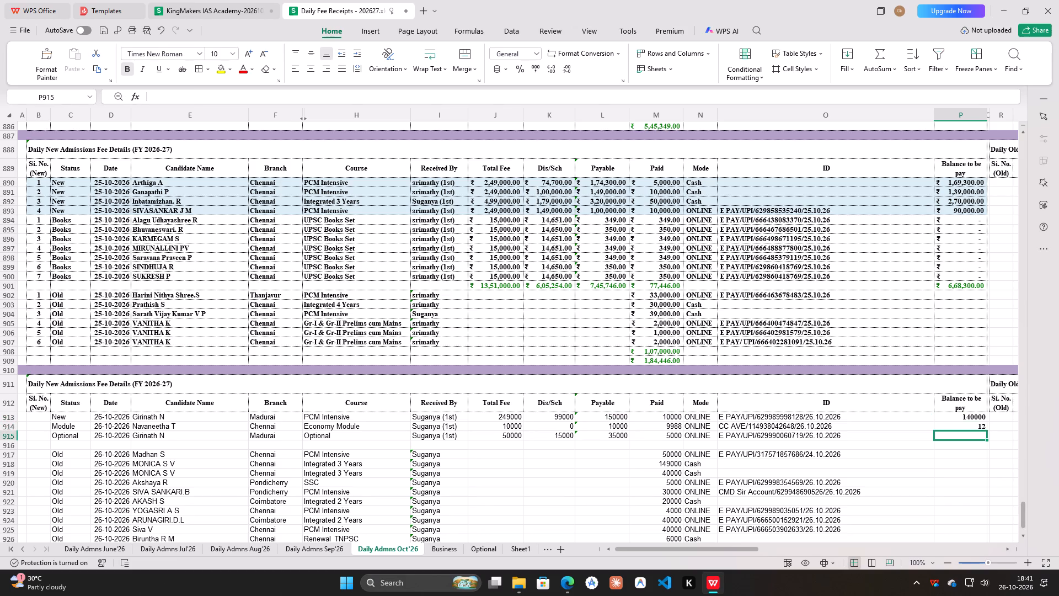
pyautogui.hotkey('ctrl', 'd')
pyautogui.press('Return')
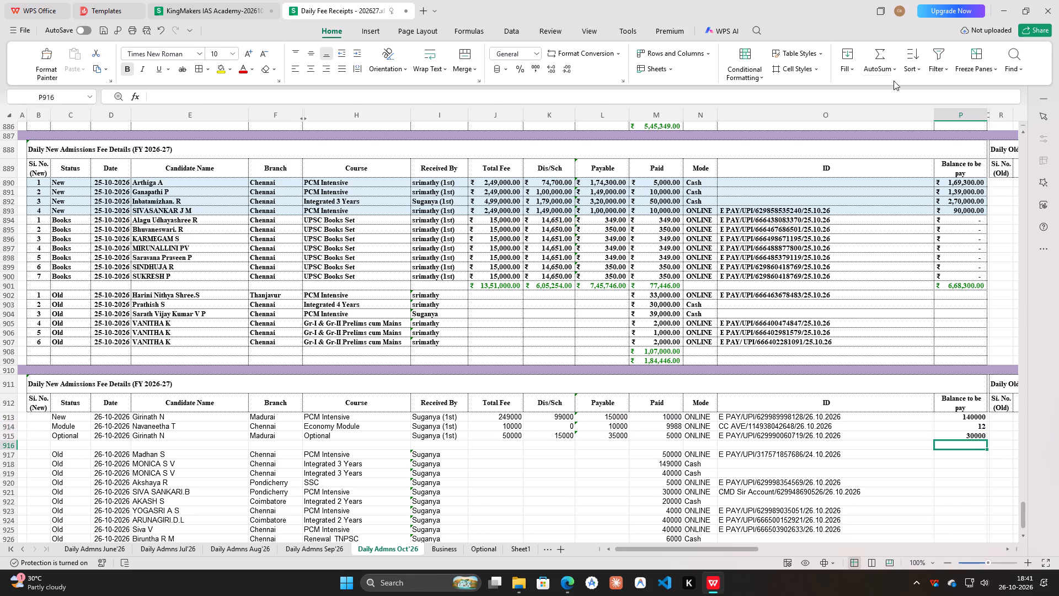
# Sum P913:P915 in P916 and copy that total formula to J916:M916 for the fee, discount, payable and paid columns.
pyautogui.click(880, 62)
pyautogui.press('Return')
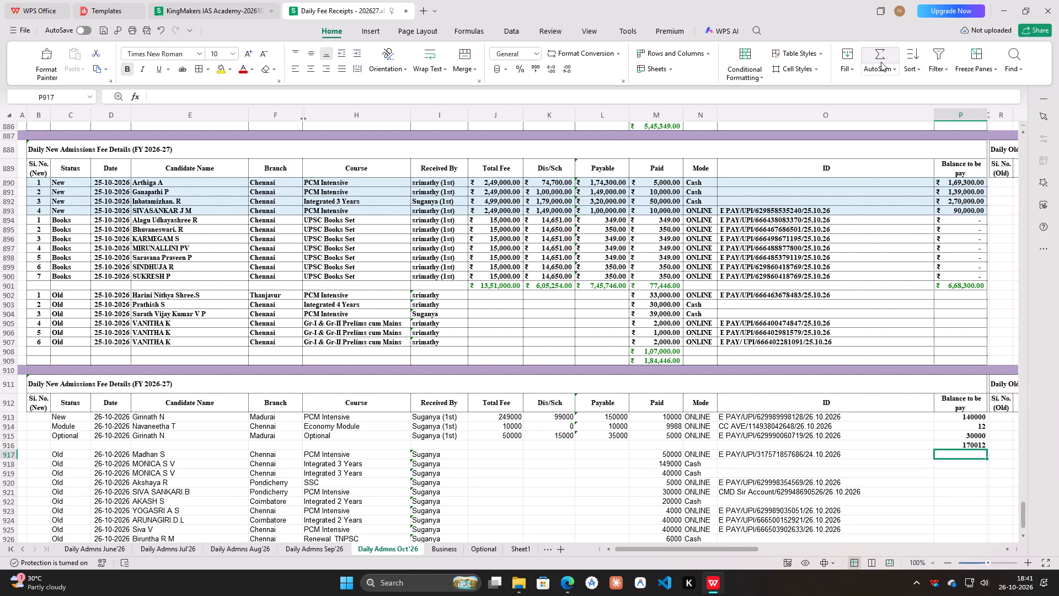
pyautogui.press('Left')
pyautogui.press('Up')
pyautogui.press('Right')
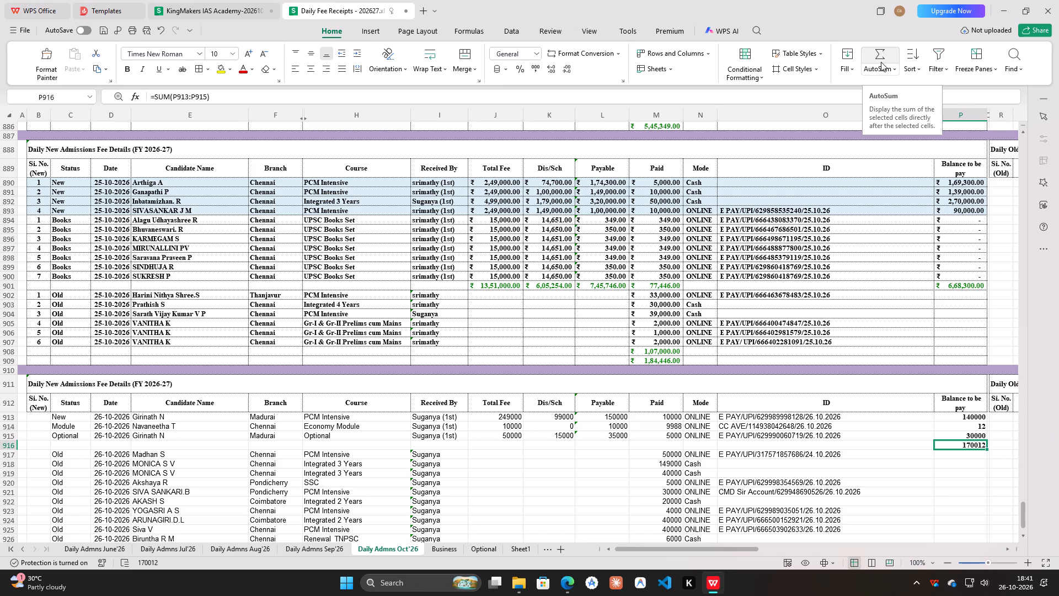
pyautogui.hotkey('ctrl', 'c')
pyautogui.press('Left')
pyautogui.press('Left')
pyautogui.press('Left')
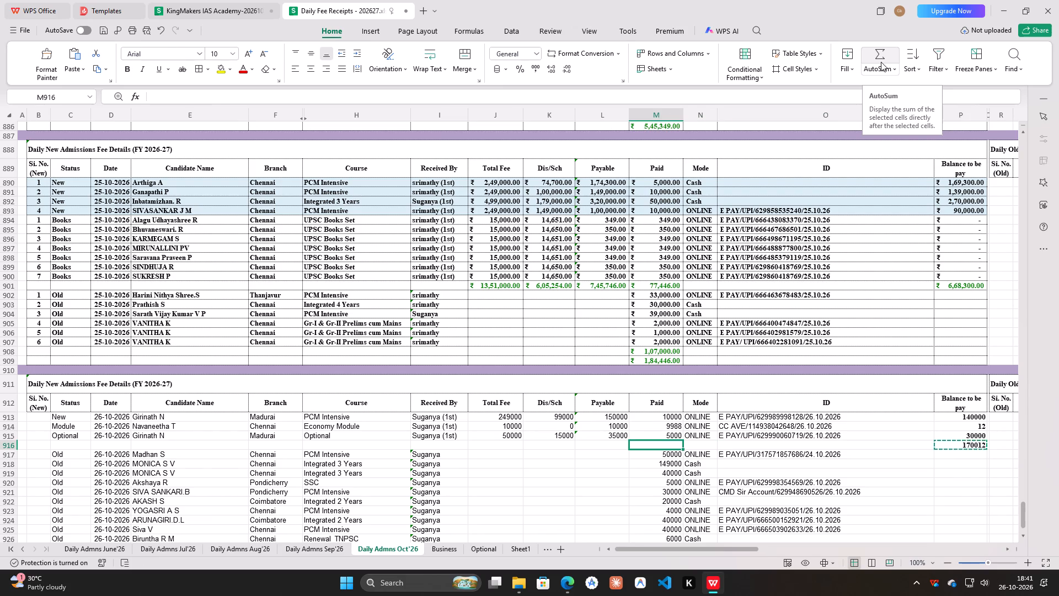
pyautogui.hotkey('shift', 'Left')
pyautogui.hotkey('shift', 'Left')
pyautogui.hotkey('shift', 'Left')
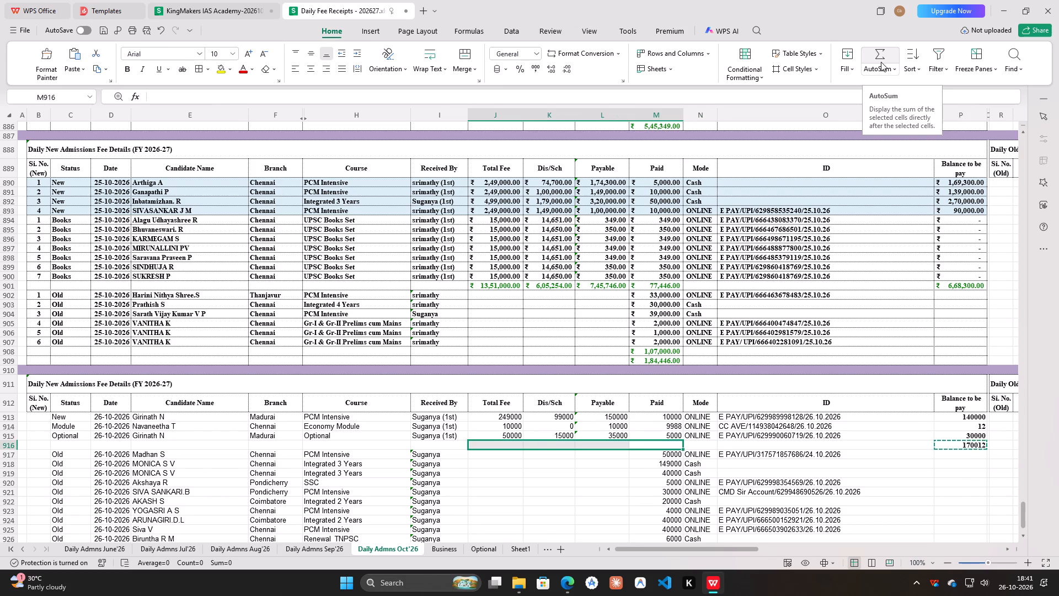
pyautogui.hotkey('ctrl', 'v')
# Total the Old rows' Paid amounts M917:M928 with a sum in M929.
pyautogui.scroll(-2, 1058, 104)
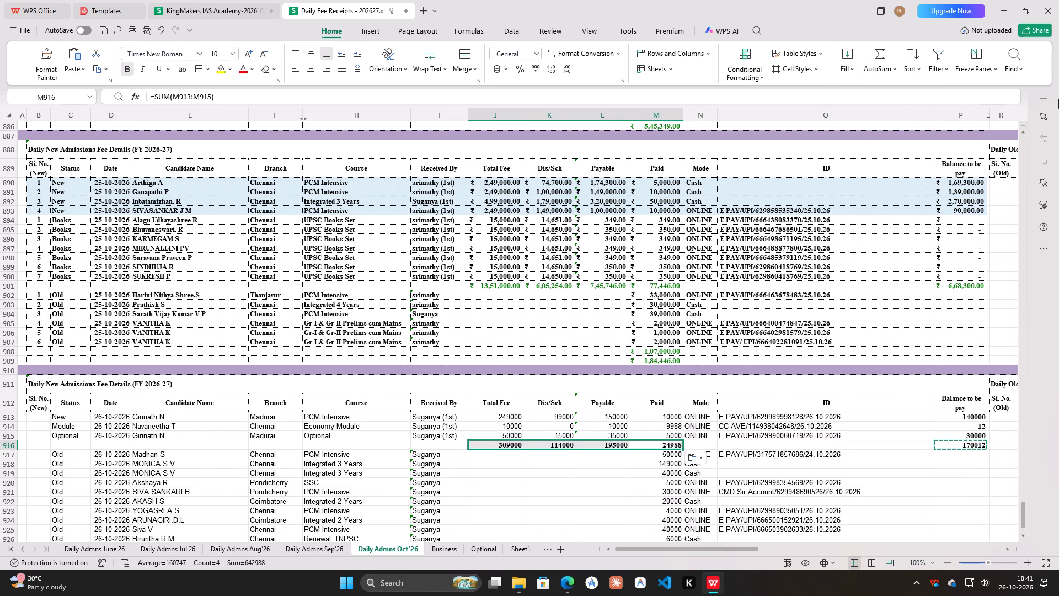
pyautogui.scroll(-1, 1058, 99)
pyautogui.scroll(-3, 819, 0)
pyautogui.scroll(-4, 827, 388)
pyautogui.click(671, 453)
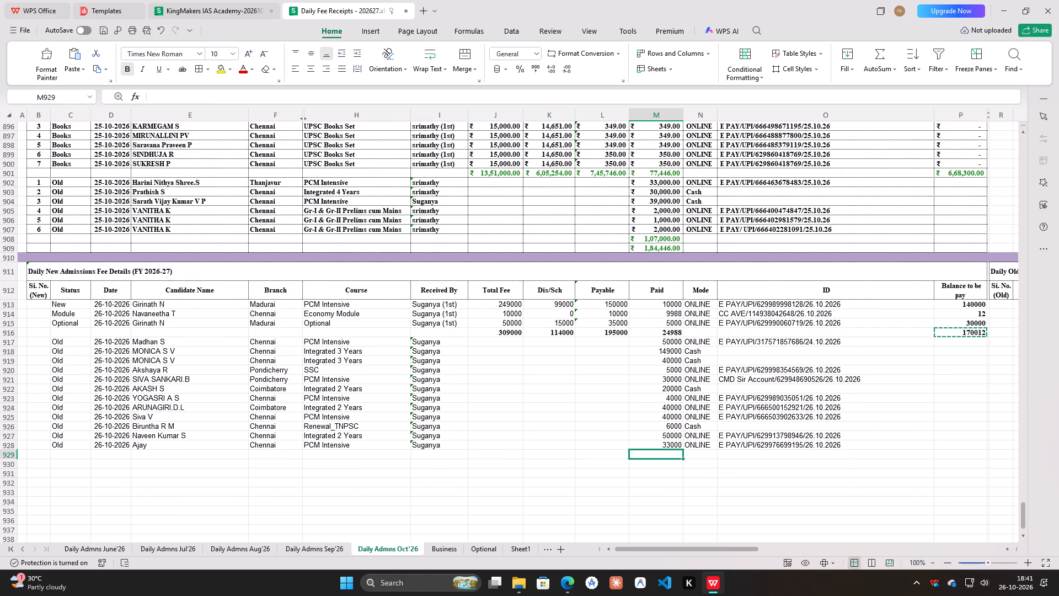
pyautogui.click(879, 65)
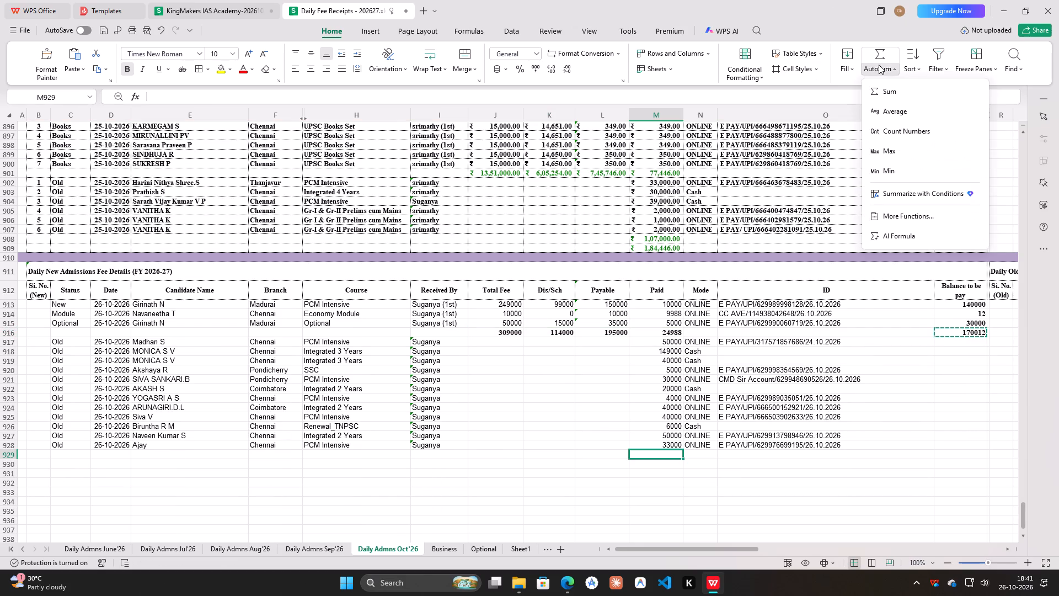
pyautogui.click(864, 98)
pyautogui.click(887, 95)
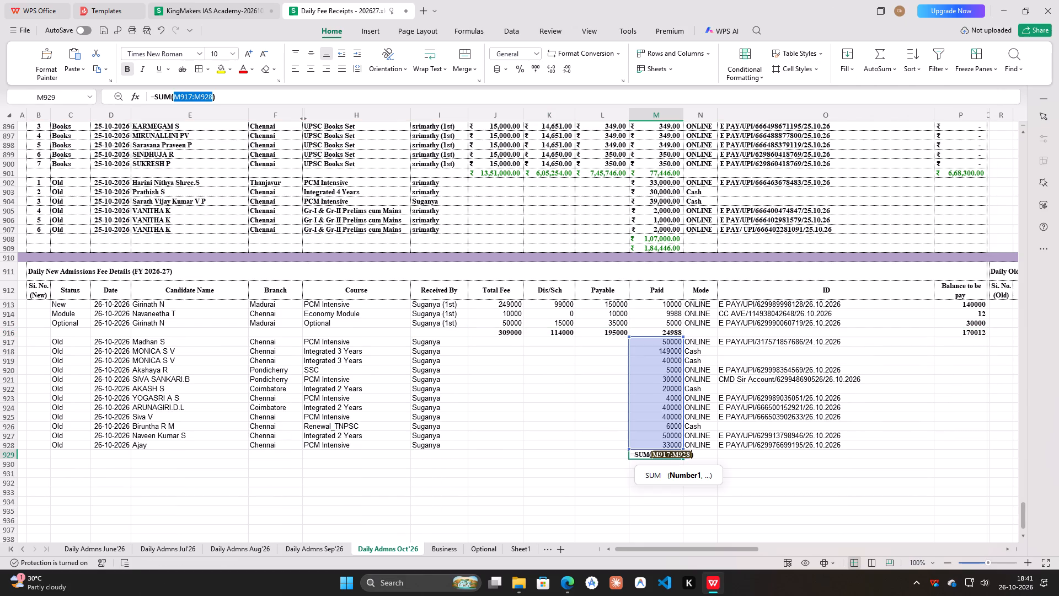
pyautogui.press('Return')
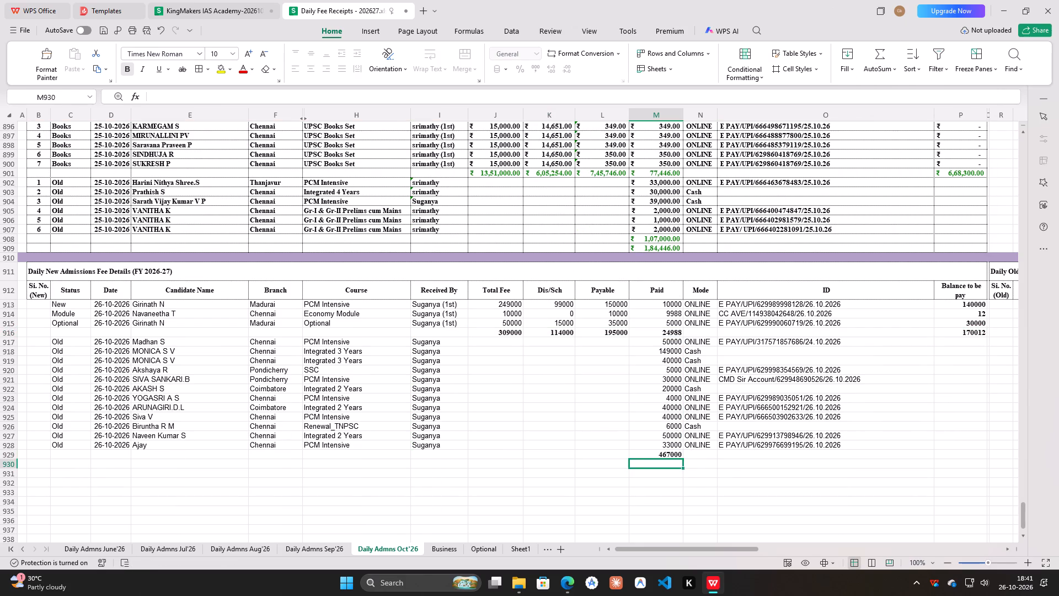
# Enter the day's grand total in M930 as =M916+M929.
pyautogui.press('=')
pyautogui.click(678, 335)
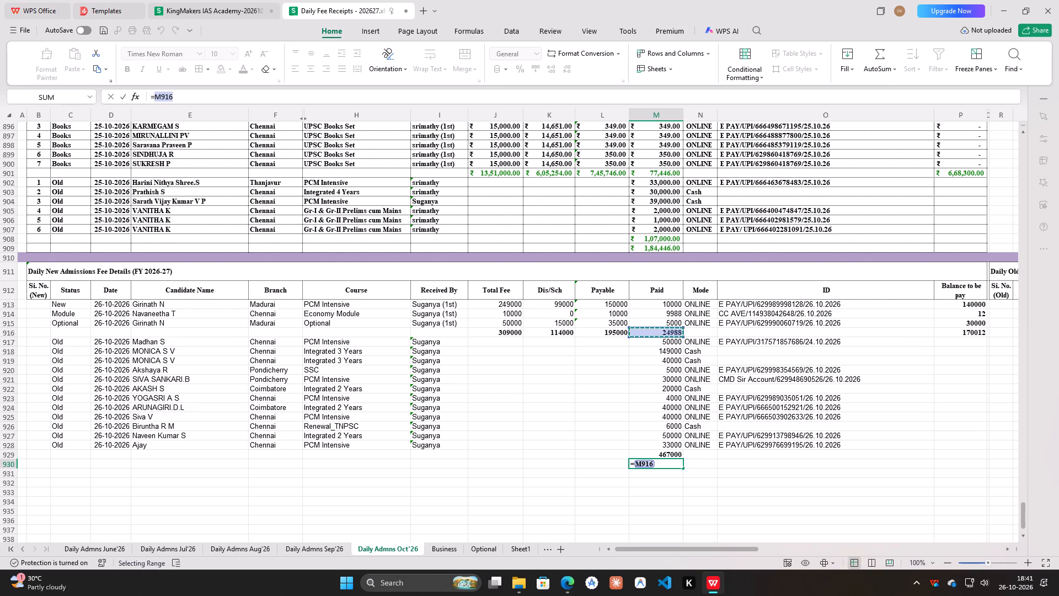
pyautogui.press('+')
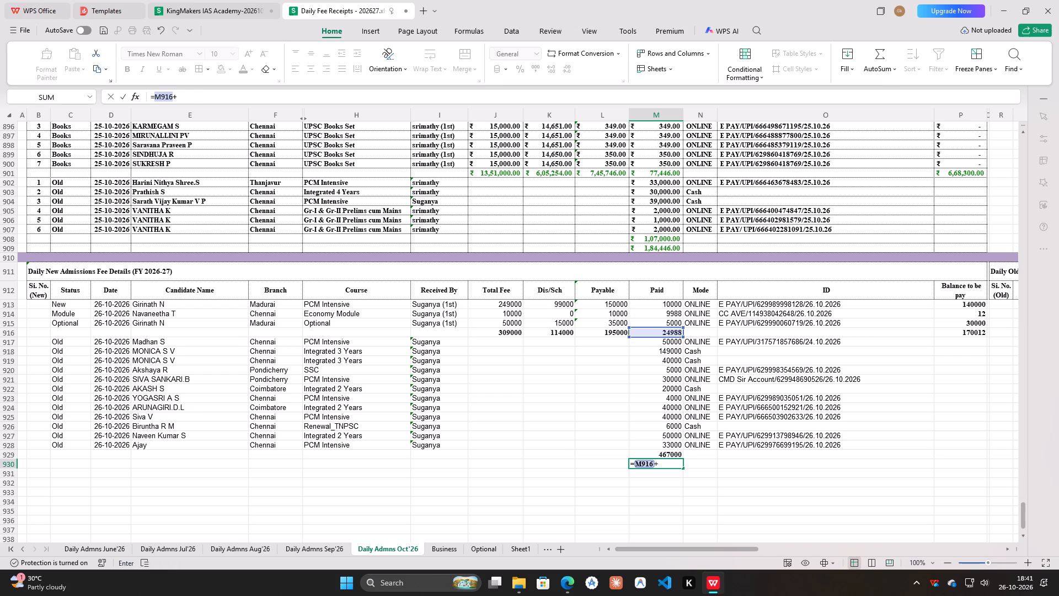
pyautogui.click(646, 451)
pyautogui.press('Return')
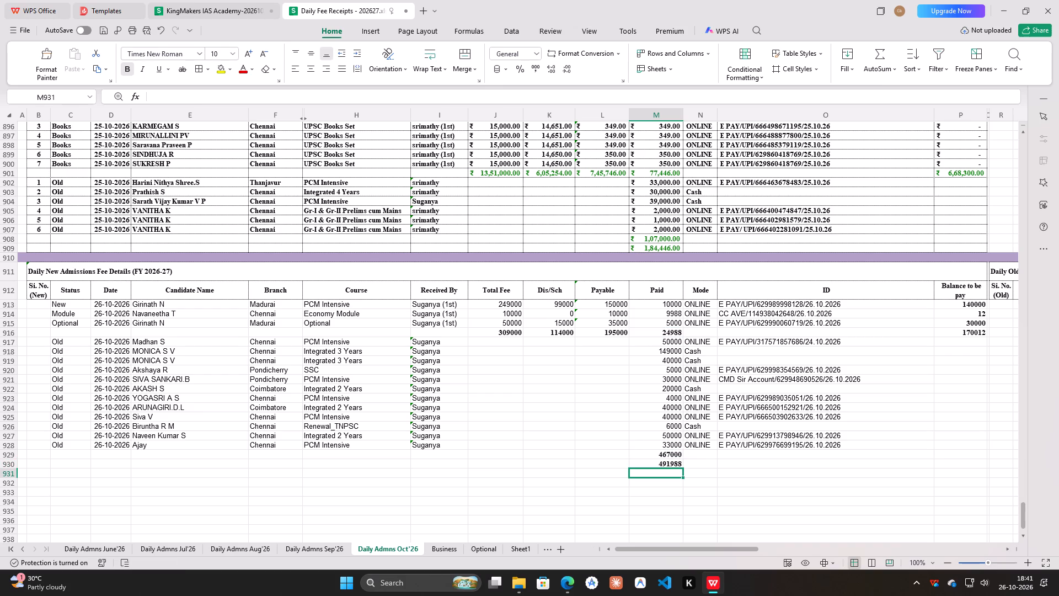
# Switch to the academy's Paid List page in Edge to check today's received total against M930, and return to the workbook.
pyautogui.click(570, 589)
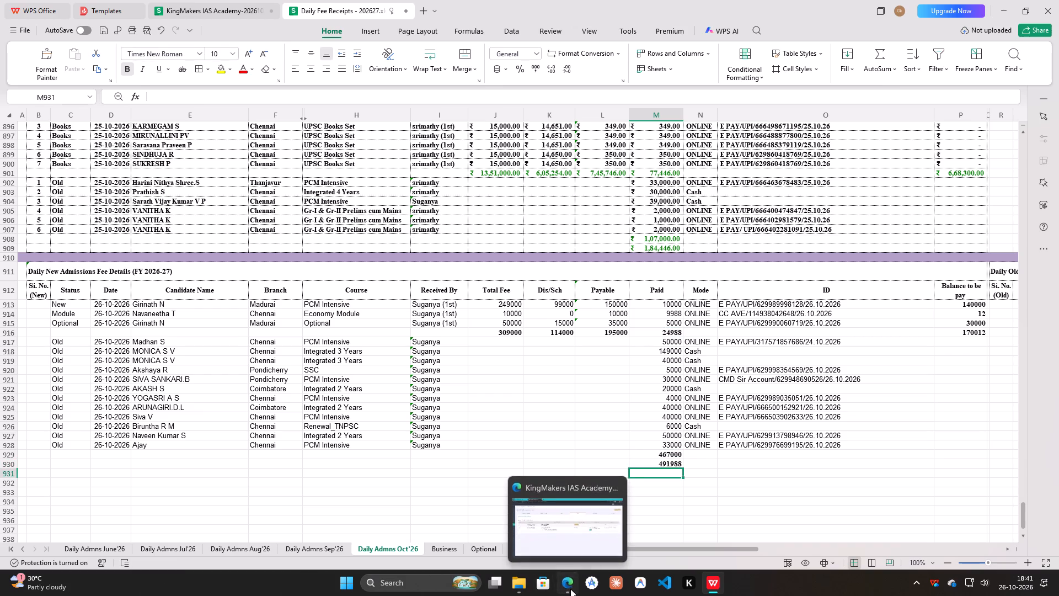
pyautogui.click(62, 299)
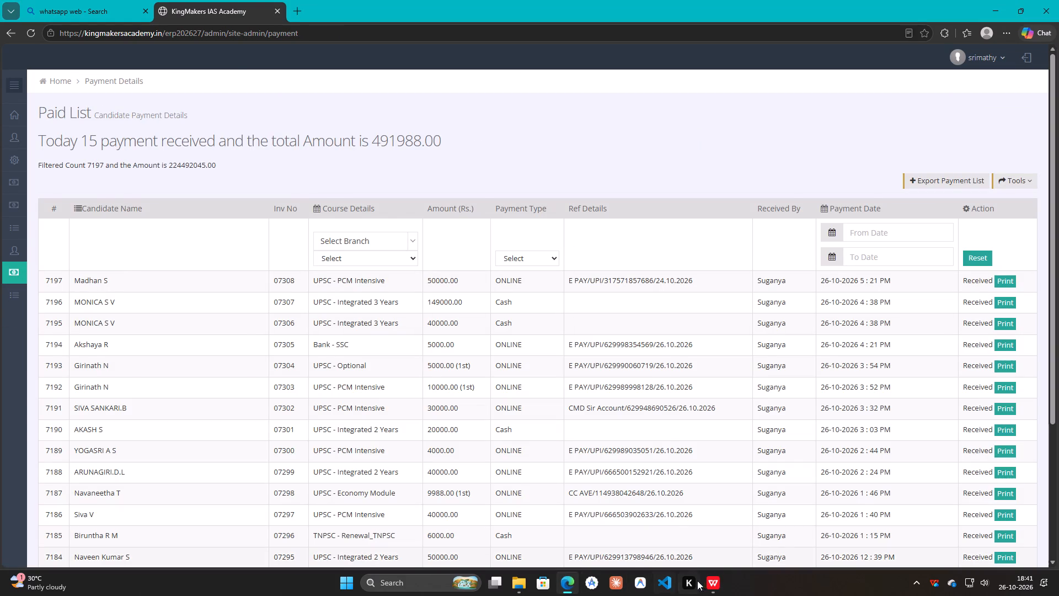
pyautogui.click(715, 581)
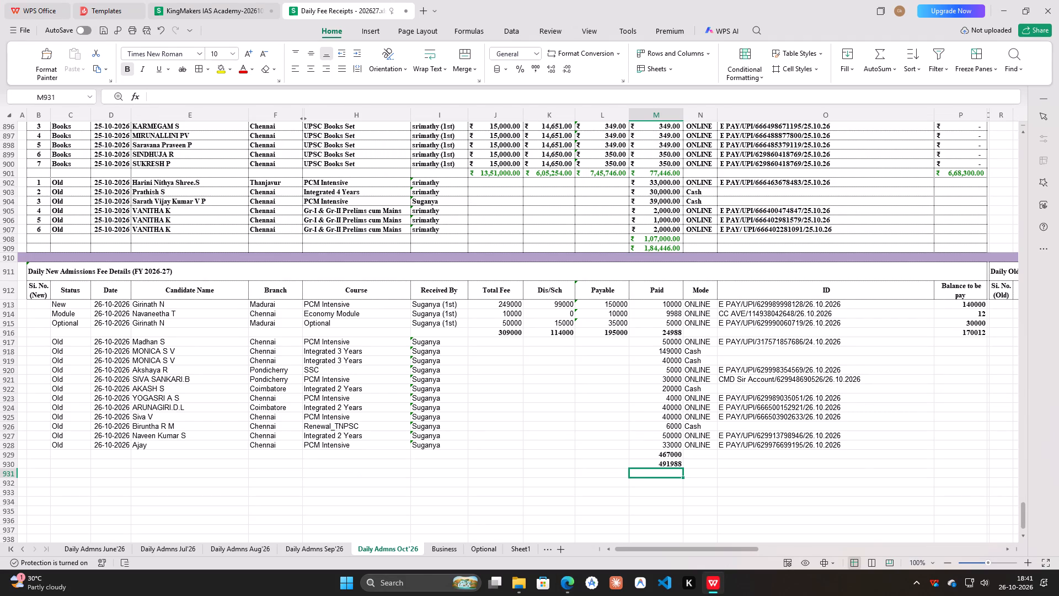
# Apply the Accounting number format to J913:P930.
pyautogui.moveTo(500, 303); pyautogui.dragTo(959, 464)
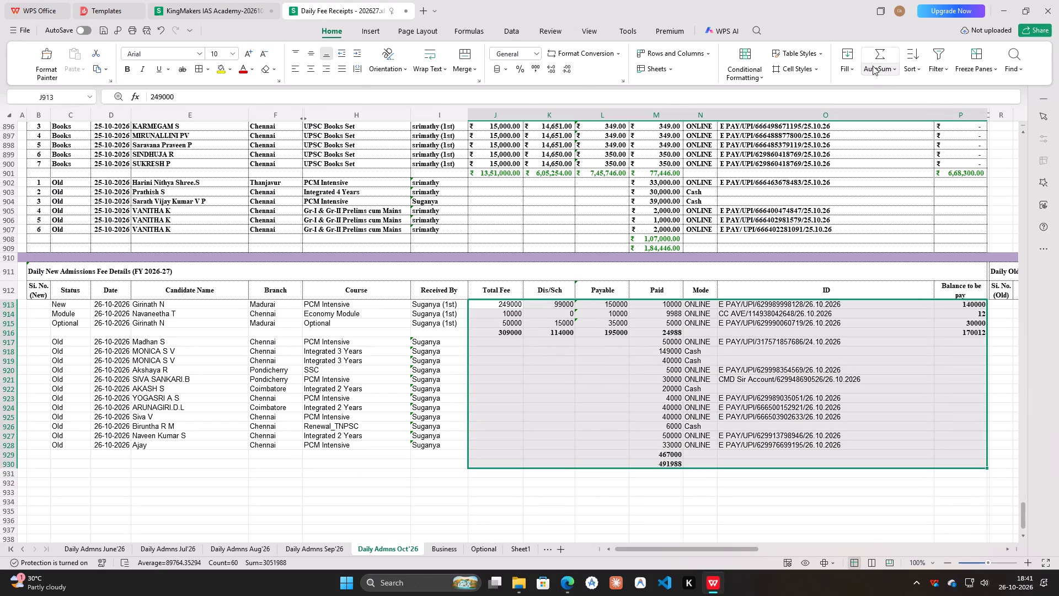
pyautogui.click(535, 53)
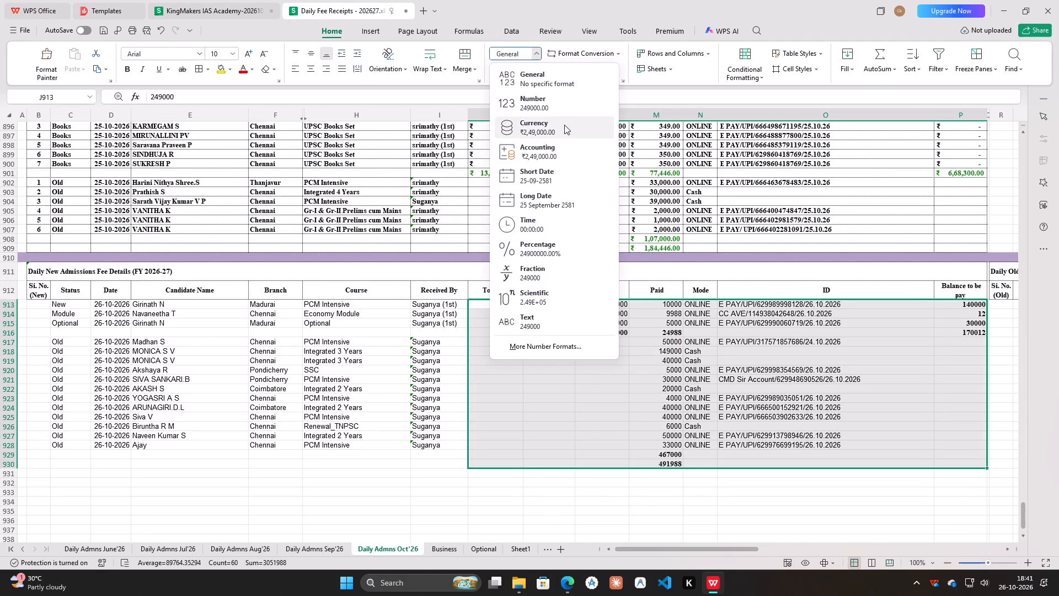
pyautogui.click(557, 155)
# Colour the total cells J916:P916 and M929:M930 with the recently used green font colour.
pyautogui.moveTo(475, 333); pyautogui.dragTo(758, 355)
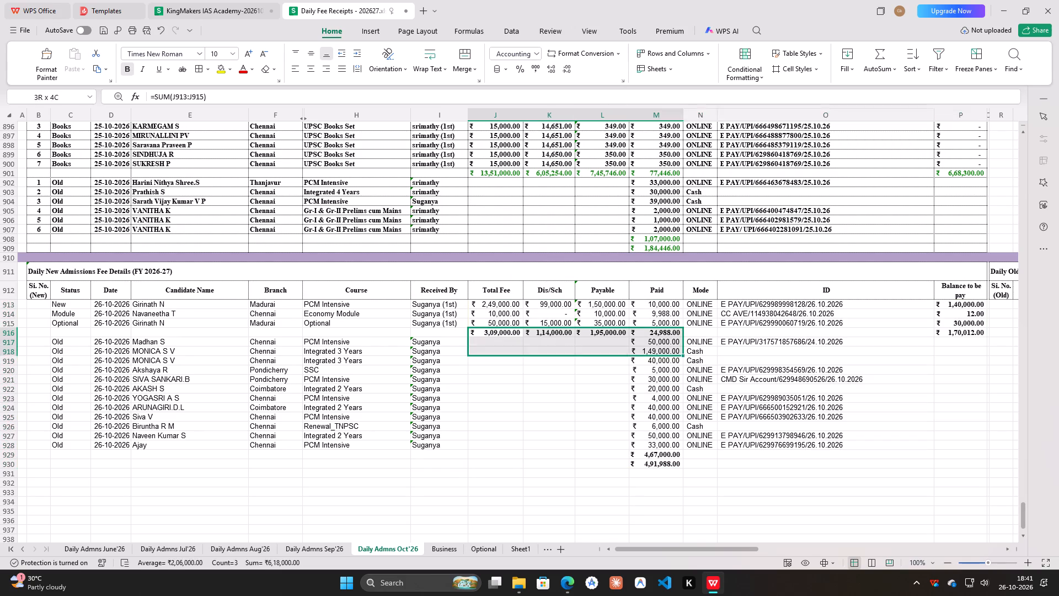
pyautogui.moveTo(758, 355); pyautogui.dragTo(957, 330)
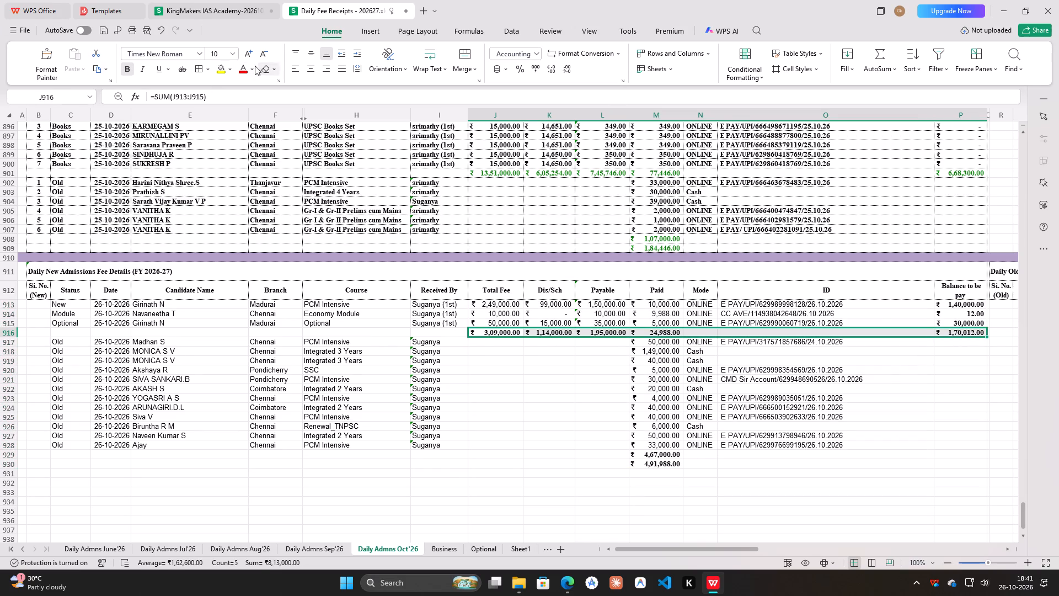
pyautogui.click(250, 68)
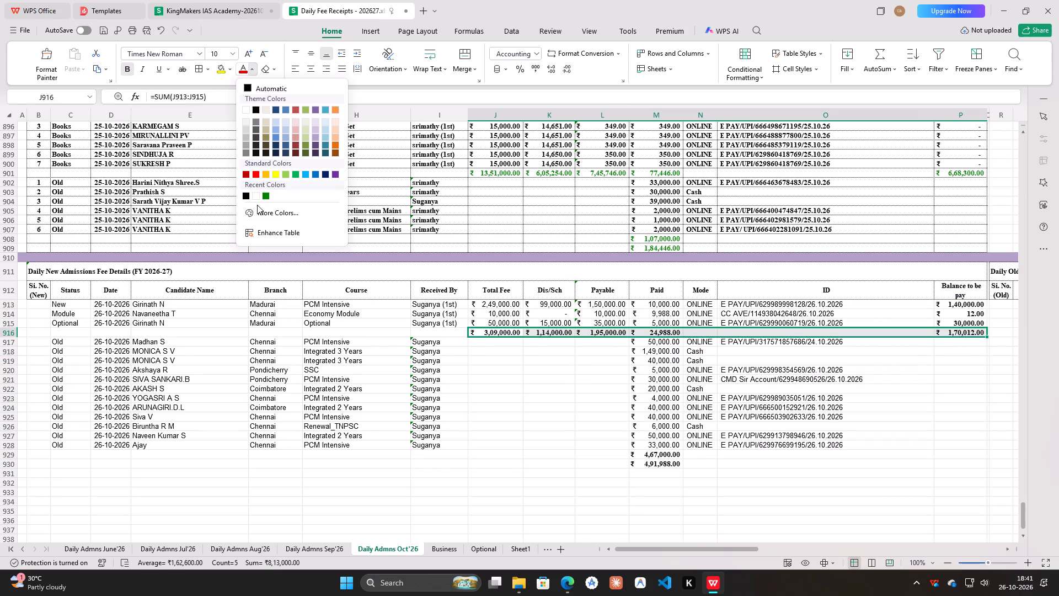
pyautogui.click(266, 197)
pyautogui.moveTo(659, 454); pyautogui.dragTo(661, 462)
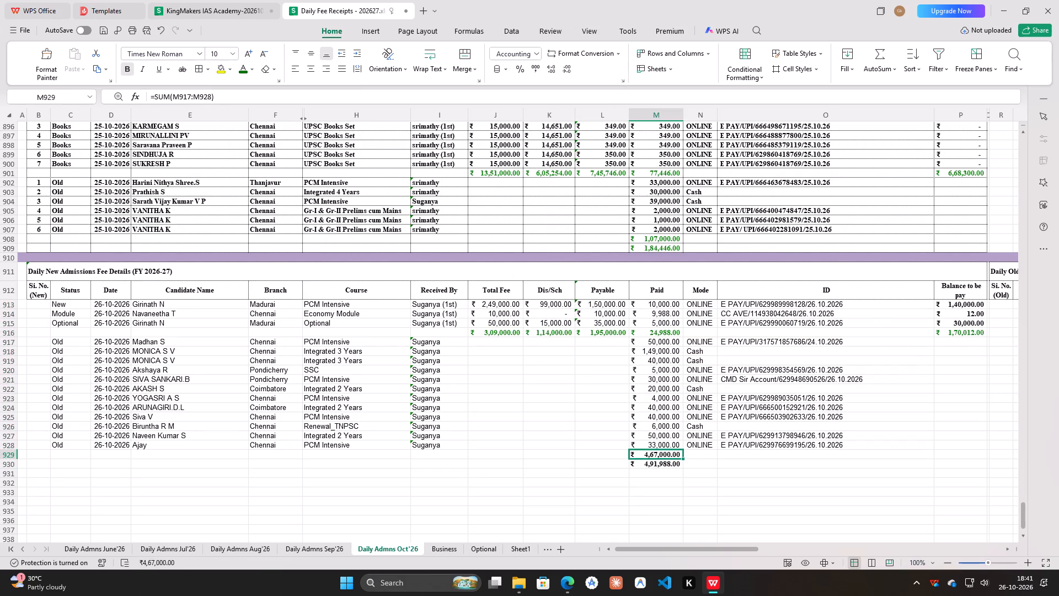
pyautogui.moveTo(661, 462); pyautogui.dragTo(662, 462)
pyautogui.click(247, 67)
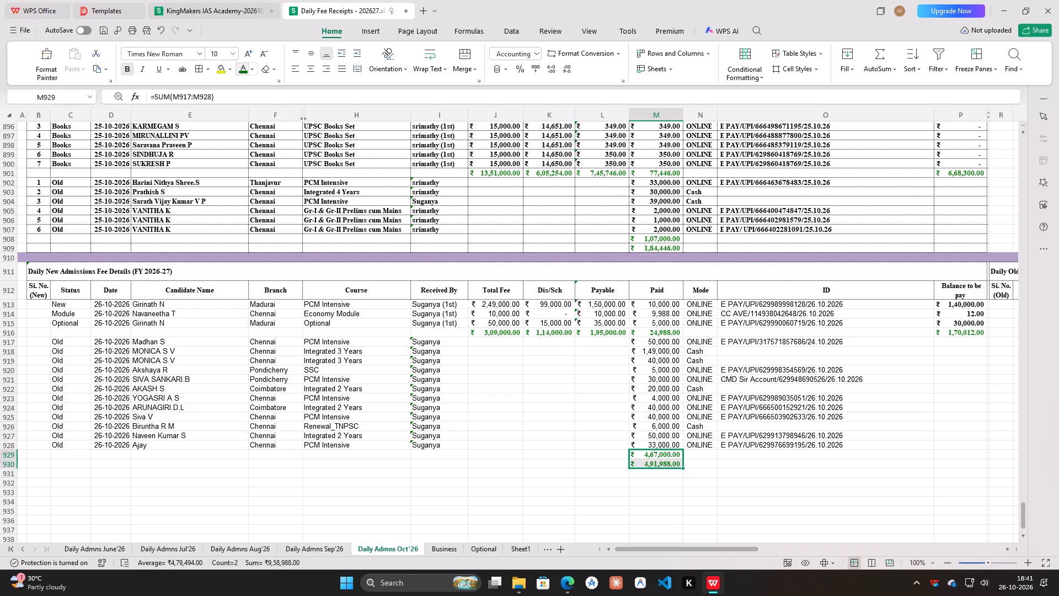
# Enter serial number 1 for each of the New, Module and Optional rows in B913:B915.
pyautogui.click(32, 300)
pyautogui.press('1')
pyautogui.press('Return')
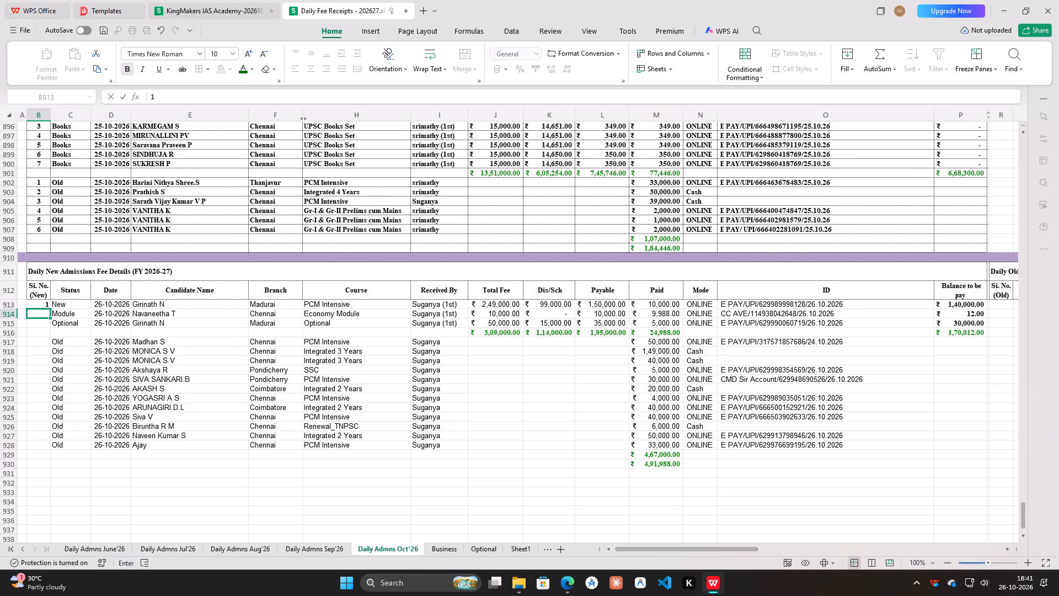
pyautogui.press('1')
pyautogui.press('Return')
pyautogui.press('1')
pyautogui.press('Return')
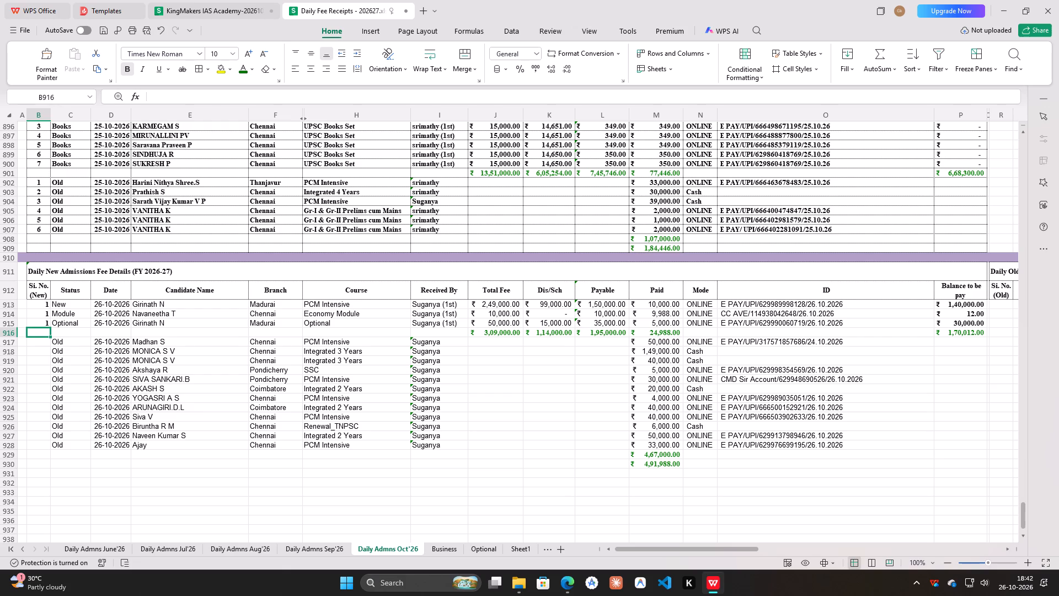
# Number the Old rows 1, 2, 3 in B917:B919 and auto-fill the series down column B to B930.
pyautogui.press('Return')
pyautogui.press('1')
pyautogui.press('Return')
pyautogui.press('2')
pyautogui.press('Return')
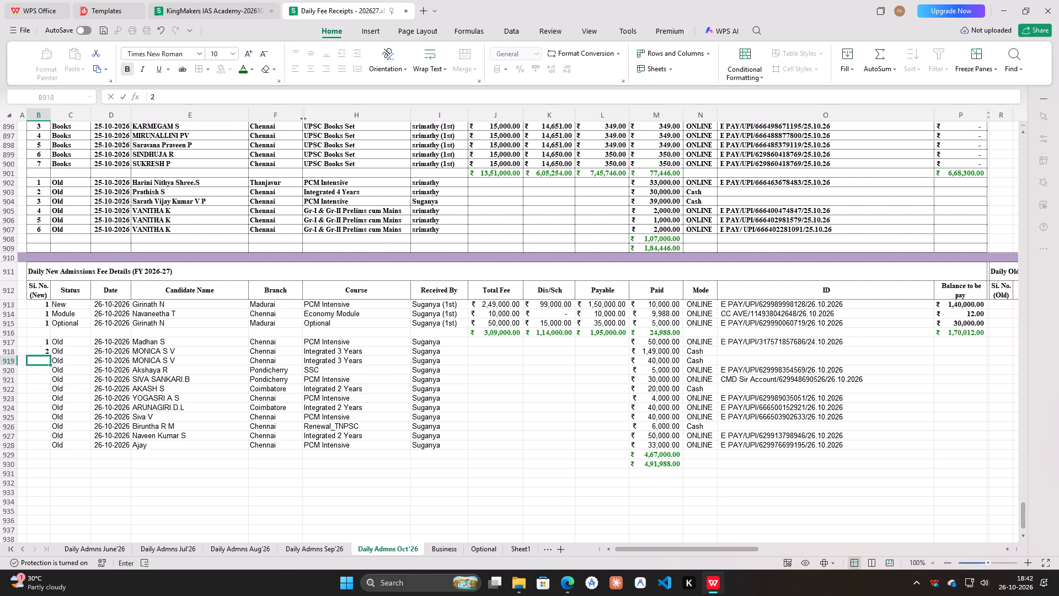
pyautogui.press('3')
pyautogui.press('Return')
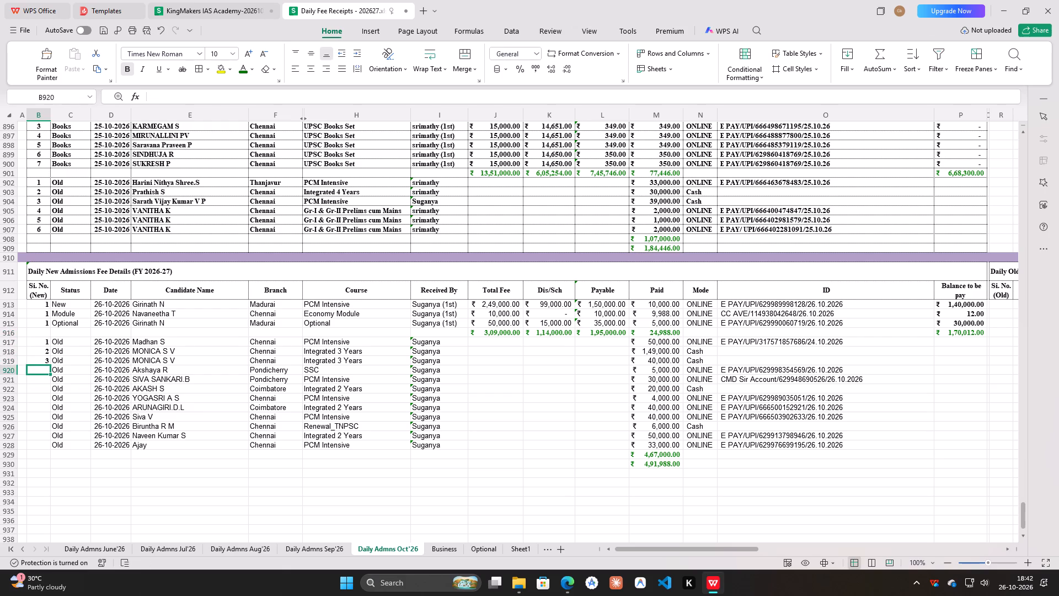
pyautogui.moveTo(42, 340); pyautogui.dragTo(42, 359)
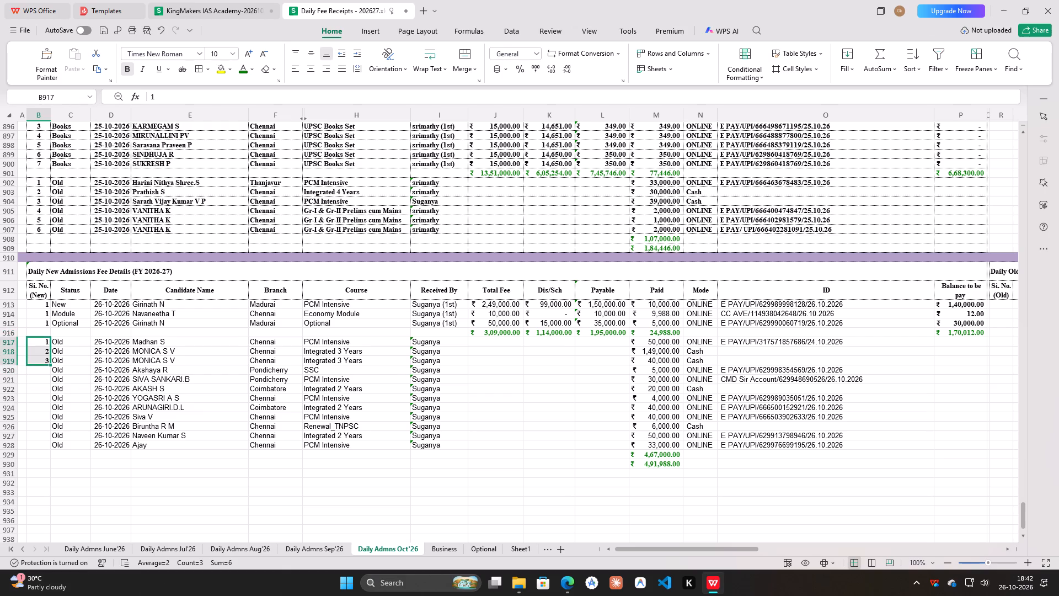
pyautogui.doubleClick(51, 366)
# Clear the surplus serial numbers beside the two total rows in B929:B930.
pyautogui.moveTo(44, 456); pyautogui.dragTo(45, 461)
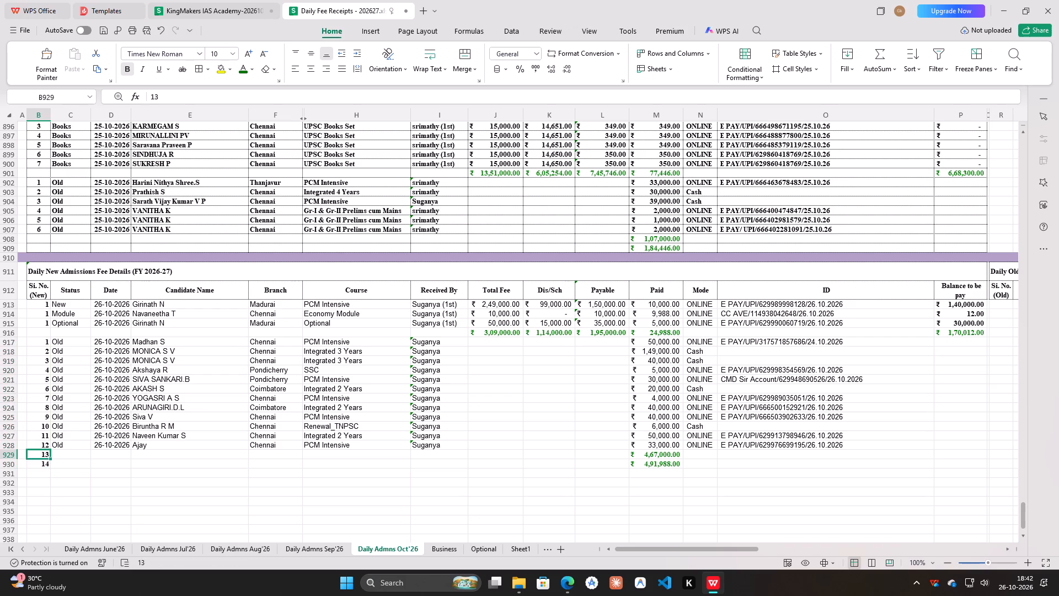
pyautogui.moveTo(45, 461); pyautogui.dragTo(45, 464)
pyautogui.press('Delete')
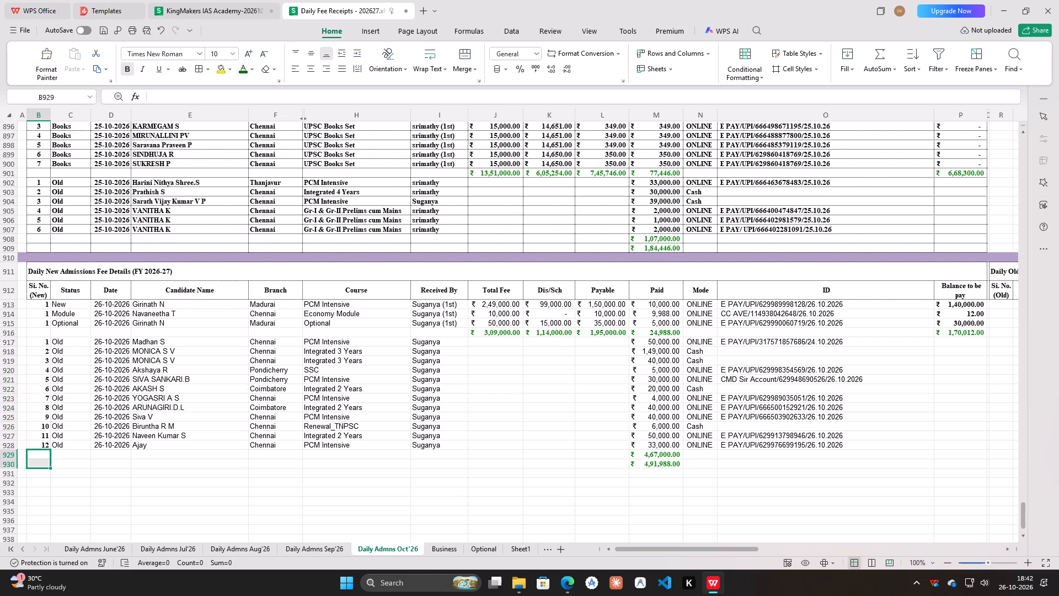
# Centre the serial numbers in B913:B928 horizontally.
pyautogui.moveTo(39, 303); pyautogui.dragTo(26, 445)
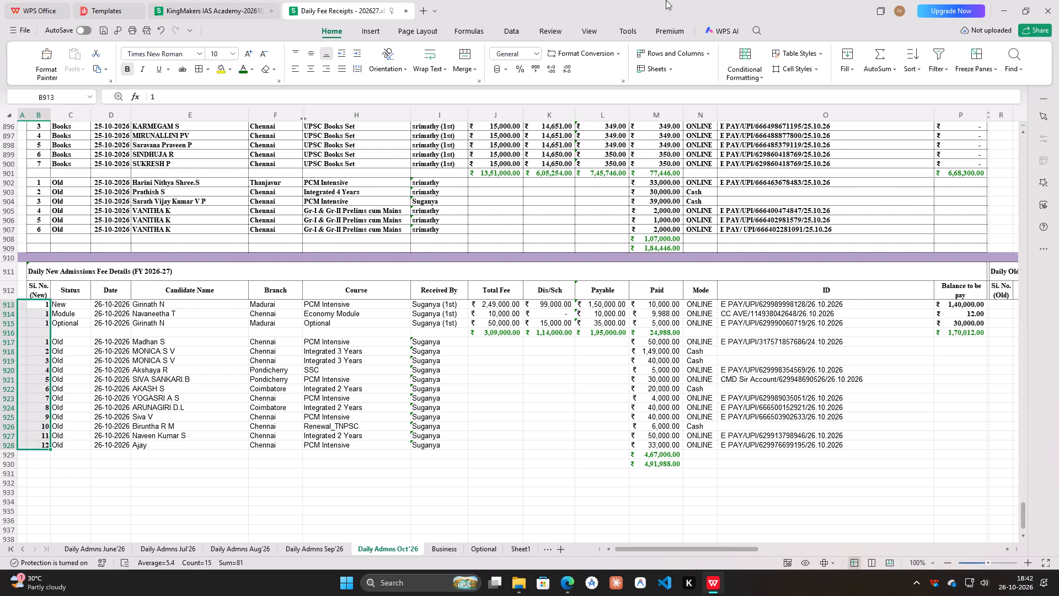
pyautogui.click(314, 68)
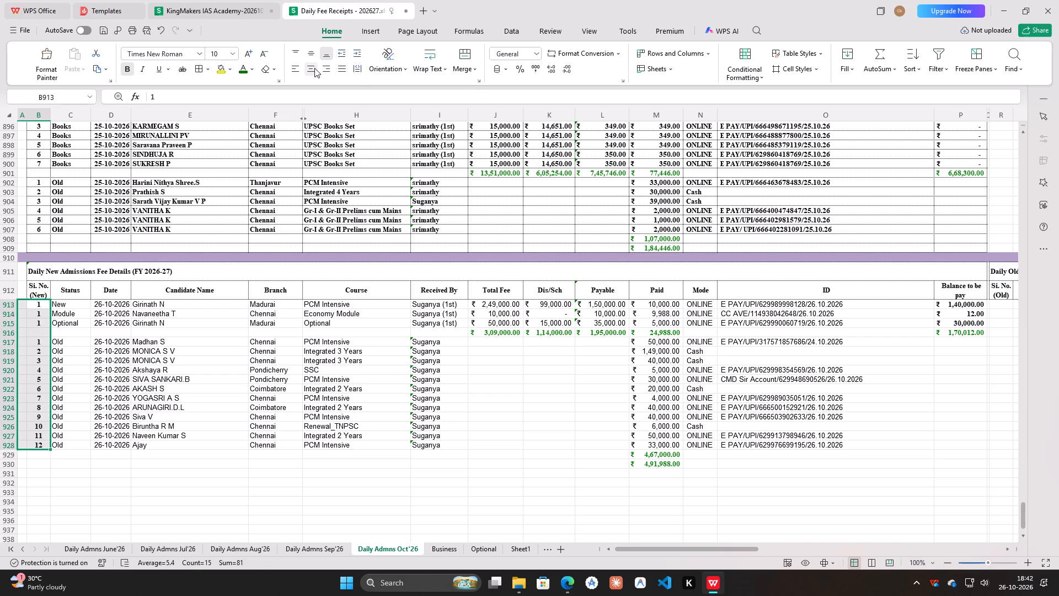
pyautogui.click(40, 300)
pyautogui.click(126, 309)
# Apply outline and inside borders in the lightest line style to the 26-10-2026 table, B912:P930.
pyautogui.moveTo(42, 289); pyautogui.dragTo(947, 424)
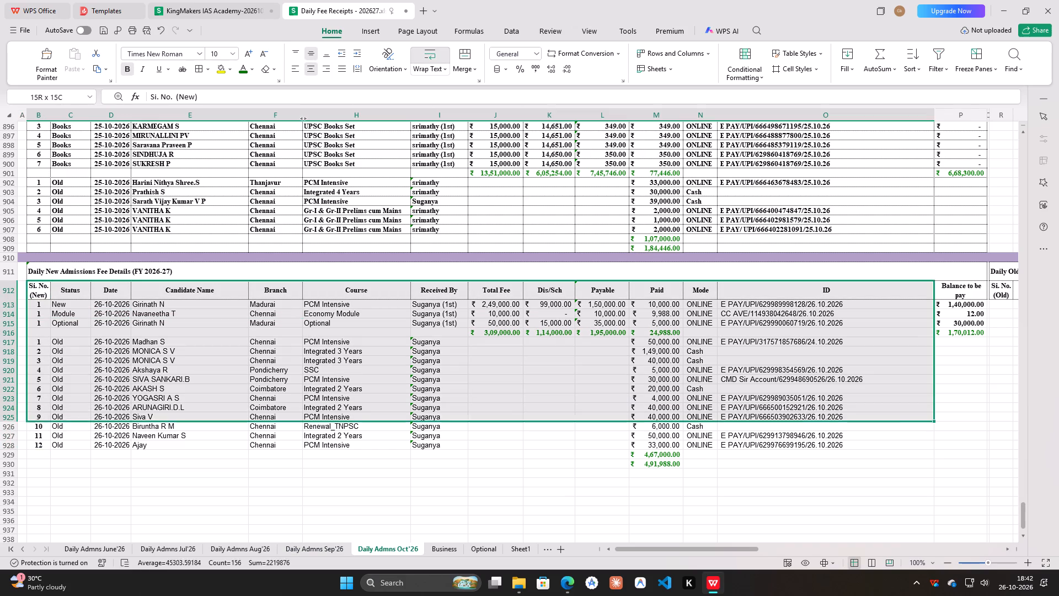
pyautogui.moveTo(947, 424); pyautogui.dragTo(968, 468)
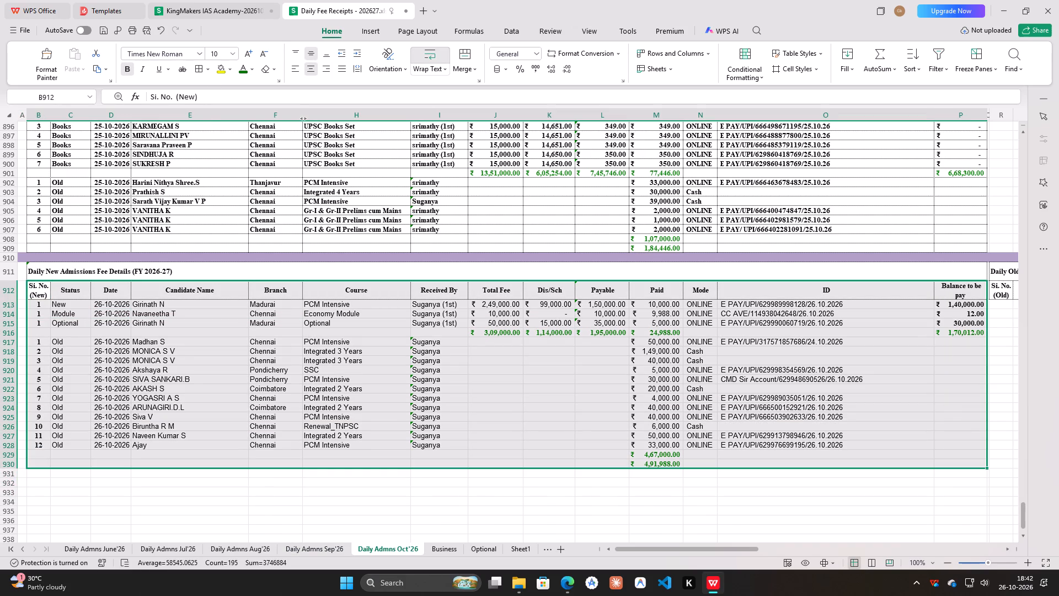
pyautogui.click(210, 71)
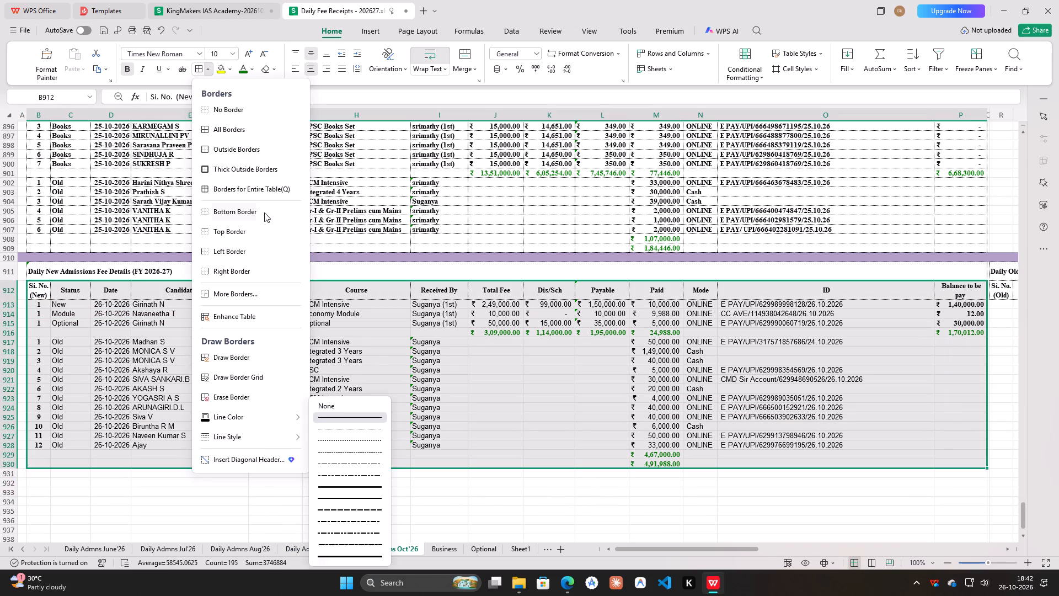
pyautogui.click(235, 294)
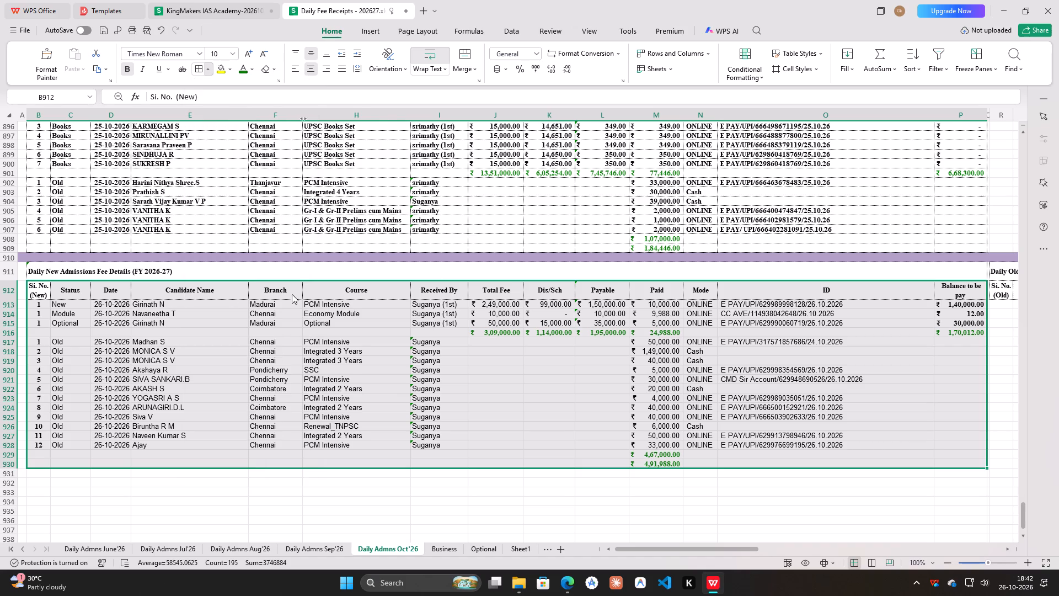
pyautogui.click(392, 216)
pyautogui.click(525, 187)
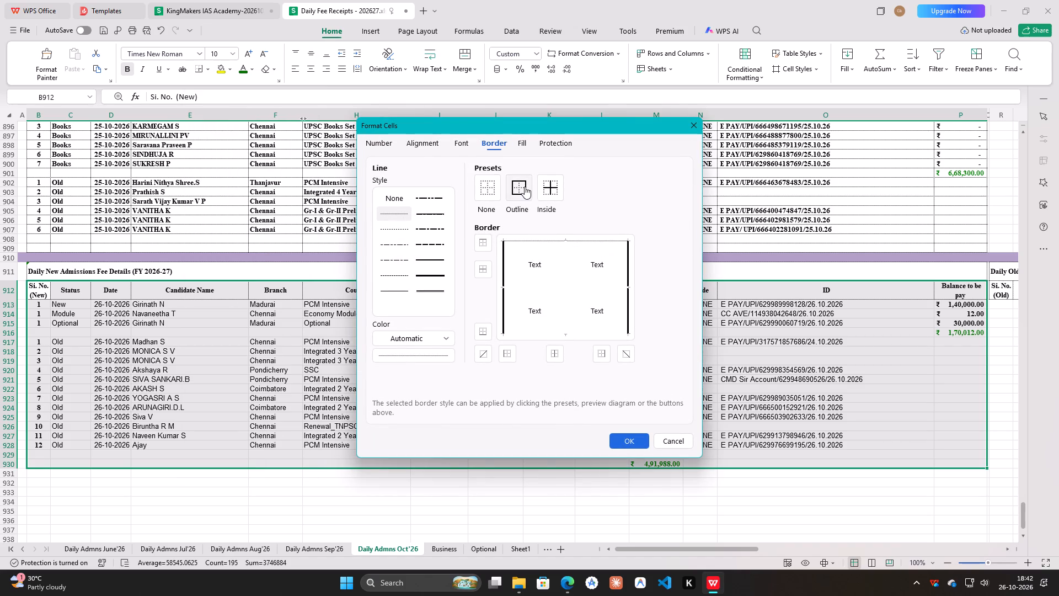
pyautogui.click(552, 190)
pyautogui.click(636, 438)
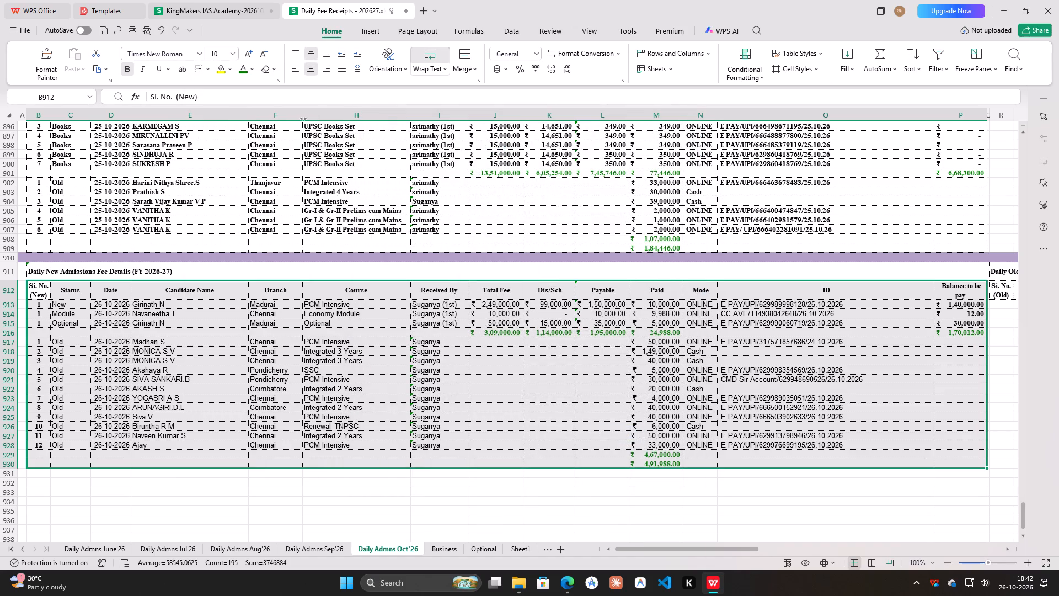
# Format the whole table B912:P930 in Times New Roman, size 10, bold.
pyautogui.click(174, 54)
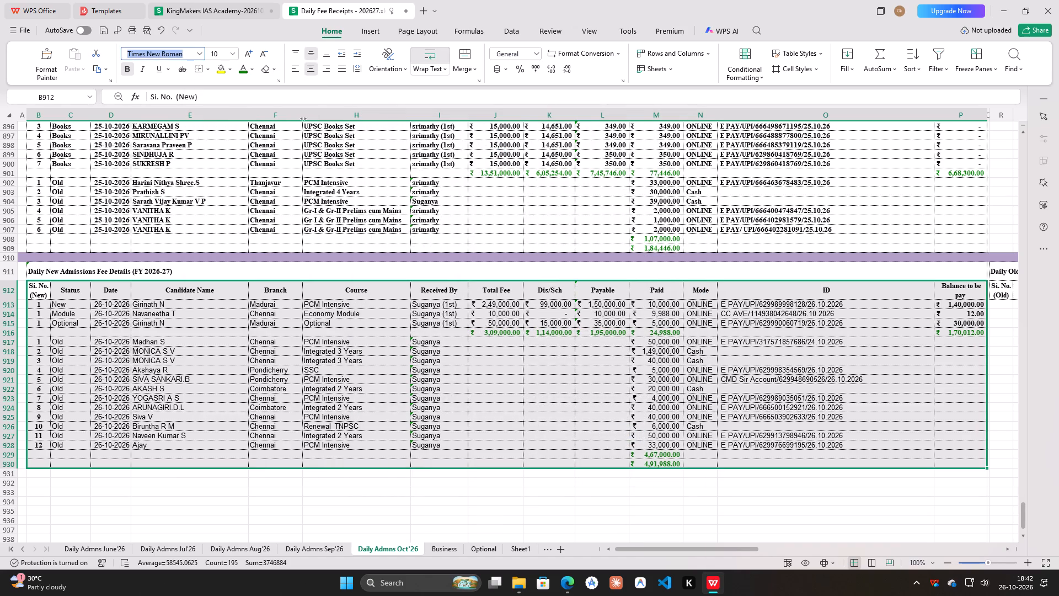
pyautogui.press('Return')
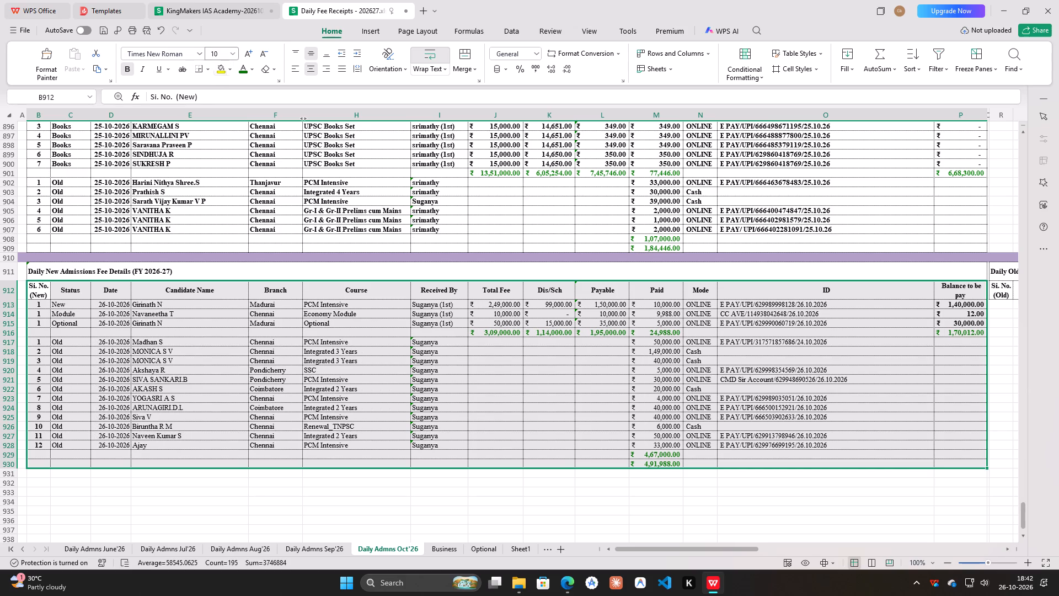
pyautogui.click(222, 50)
pyautogui.write('10')
pyautogui.press('Return')
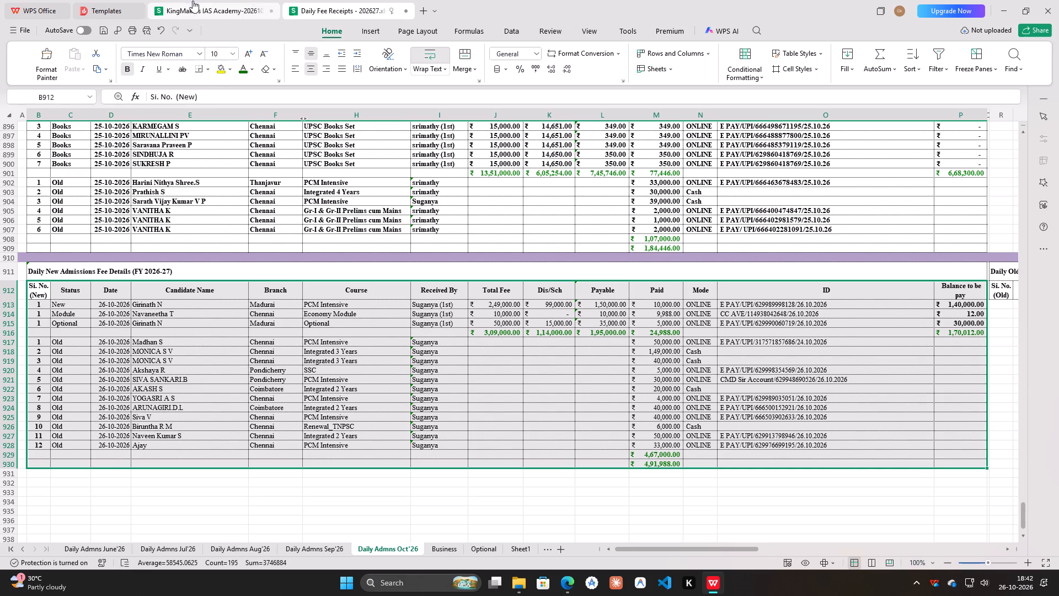
pyautogui.click(125, 69)
pyautogui.click(128, 79)
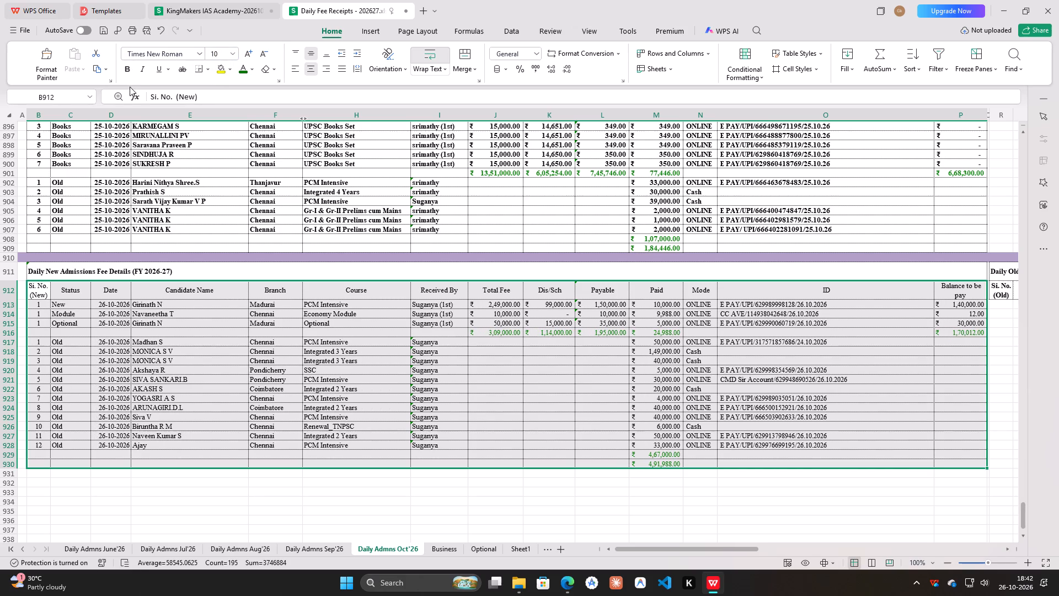
pyautogui.click(128, 71)
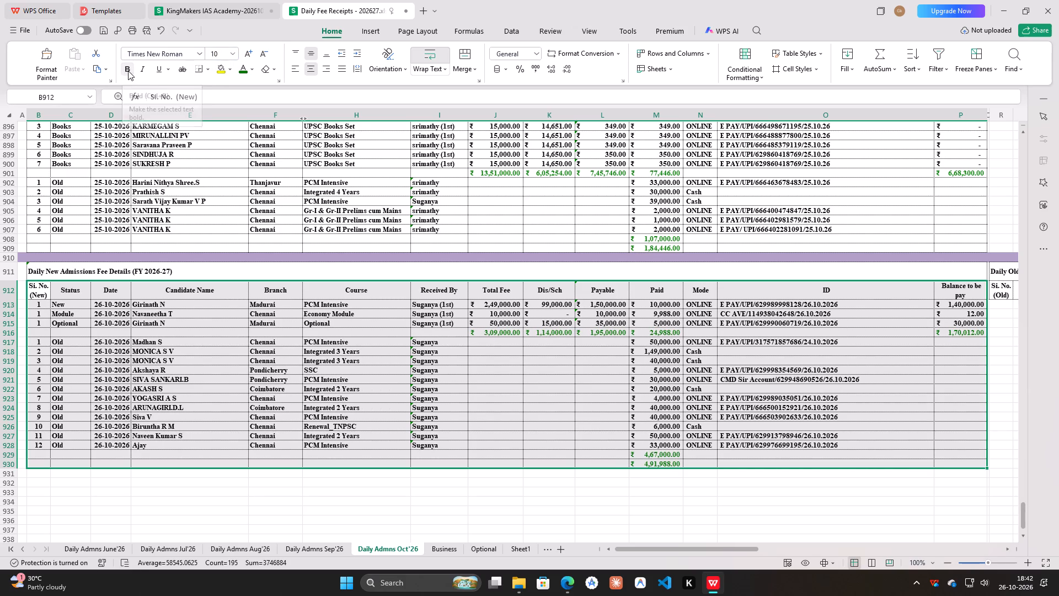
# Fill the New admission row B913:P913 with light blue.
pyautogui.moveTo(36, 304); pyautogui.dragTo(54, 302)
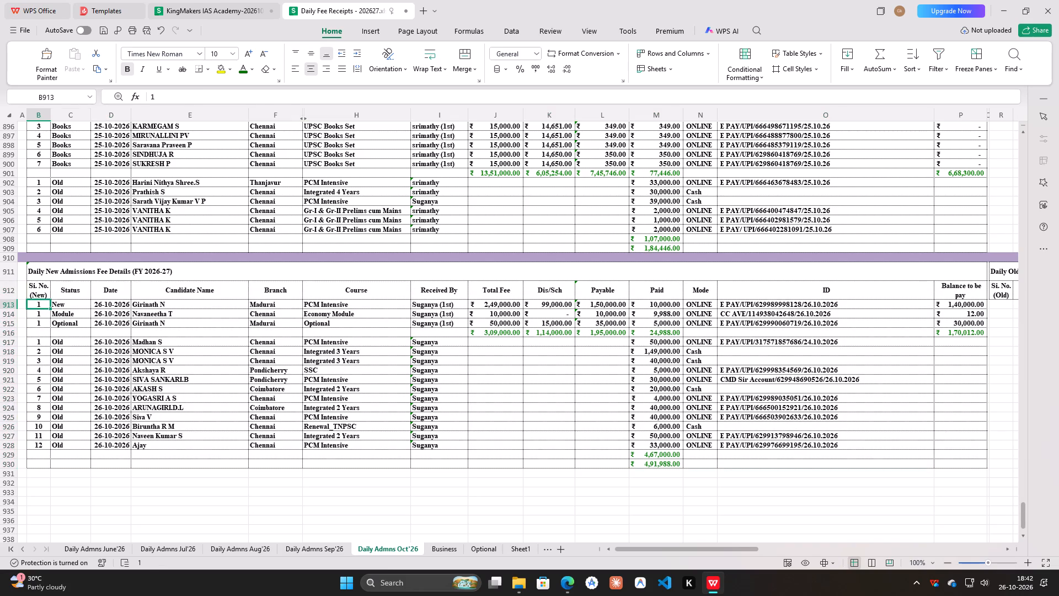
pyautogui.moveTo(54, 302); pyautogui.dragTo(943, 302)
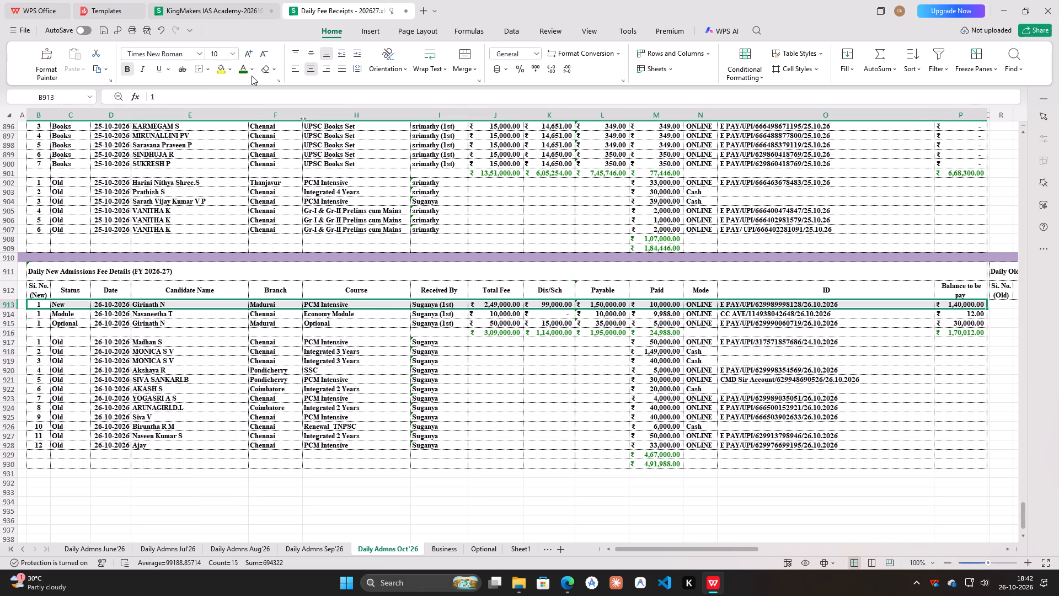
pyautogui.click(232, 71)
pyautogui.click(306, 124)
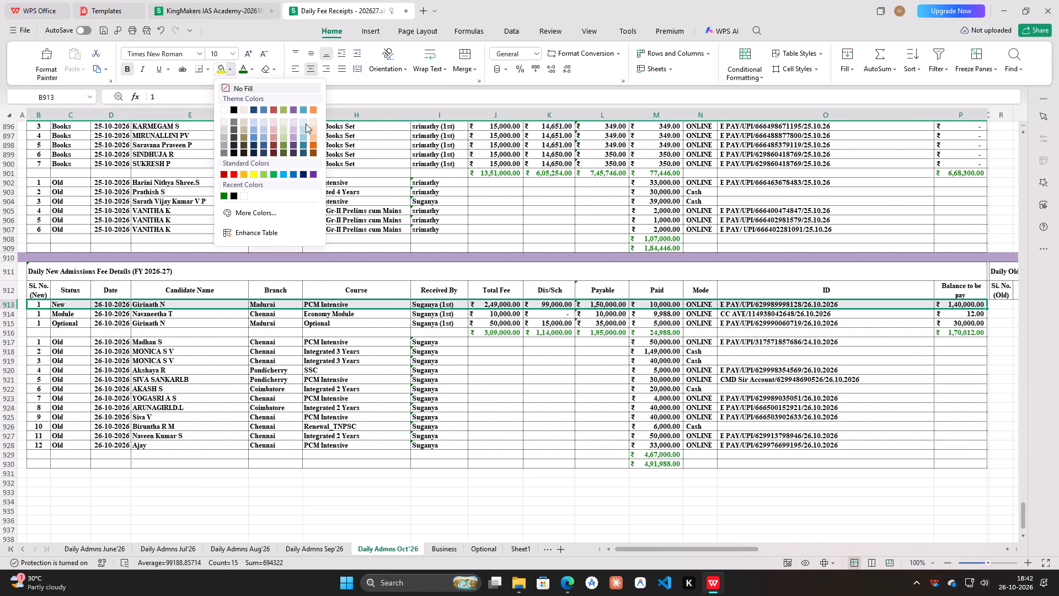
# Fill the whole of row 931 with the light purple used for the divider rows between dated blocks.
pyautogui.click(11, 473)
pyautogui.click(232, 67)
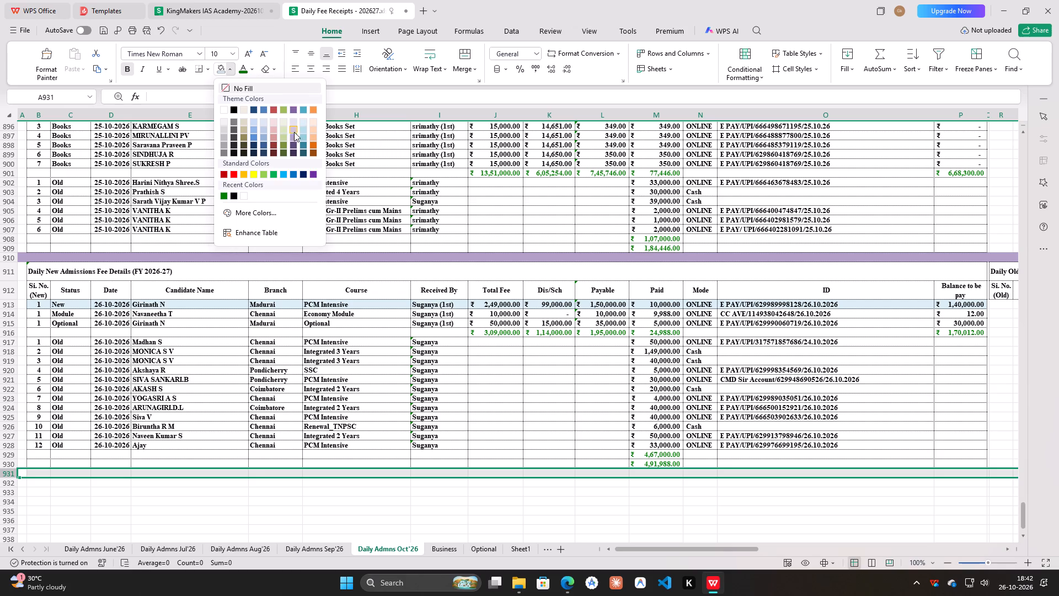
pyautogui.click(293, 136)
pyautogui.click(359, 499)
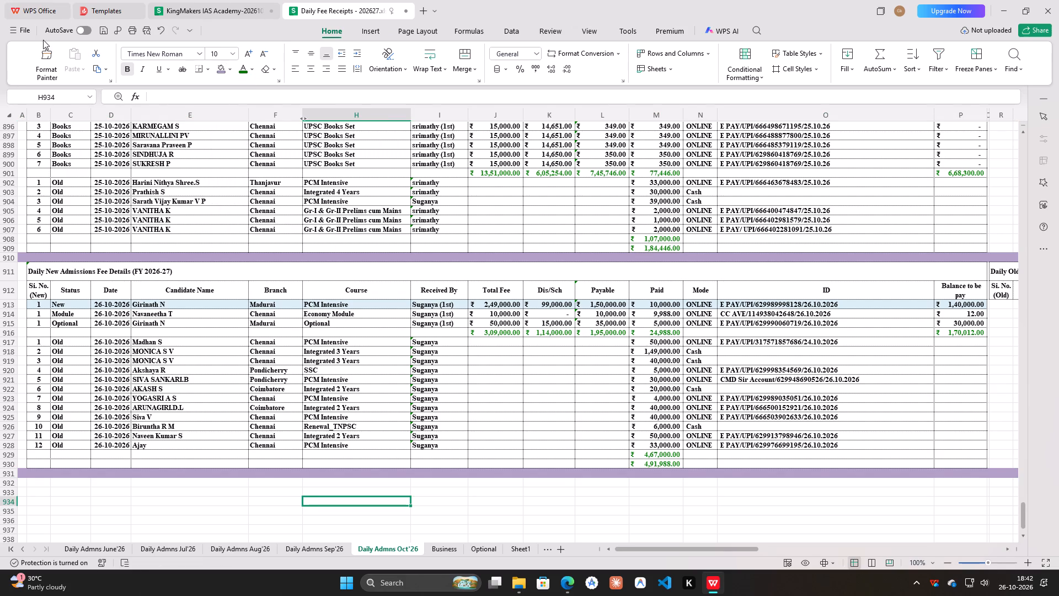
# Save the workbook.
pyautogui.click(132, 32)
pyautogui.click(106, 31)
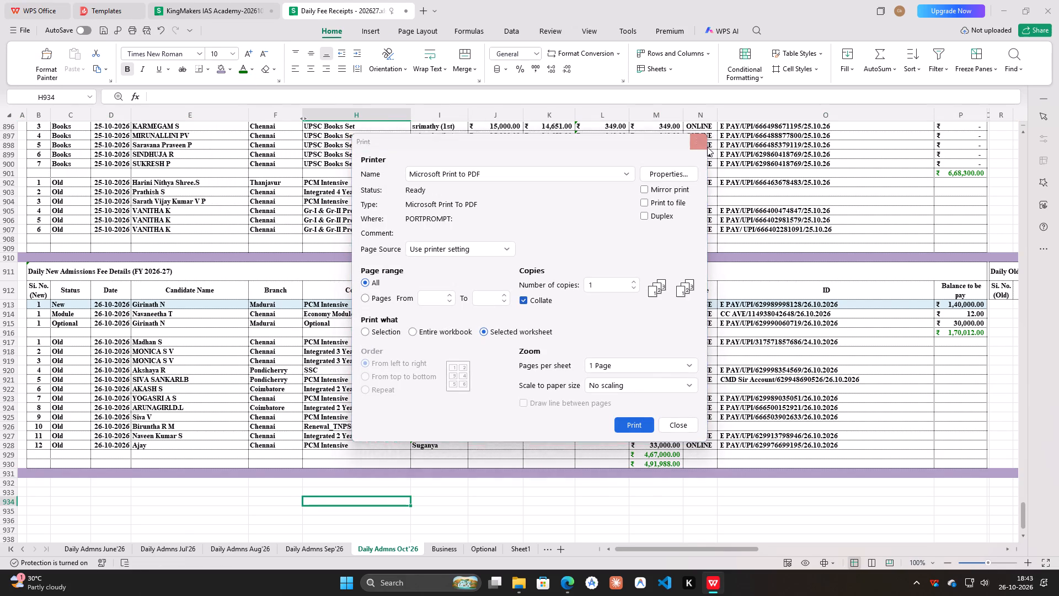
pyautogui.click(703, 145)
pyautogui.click(106, 30)
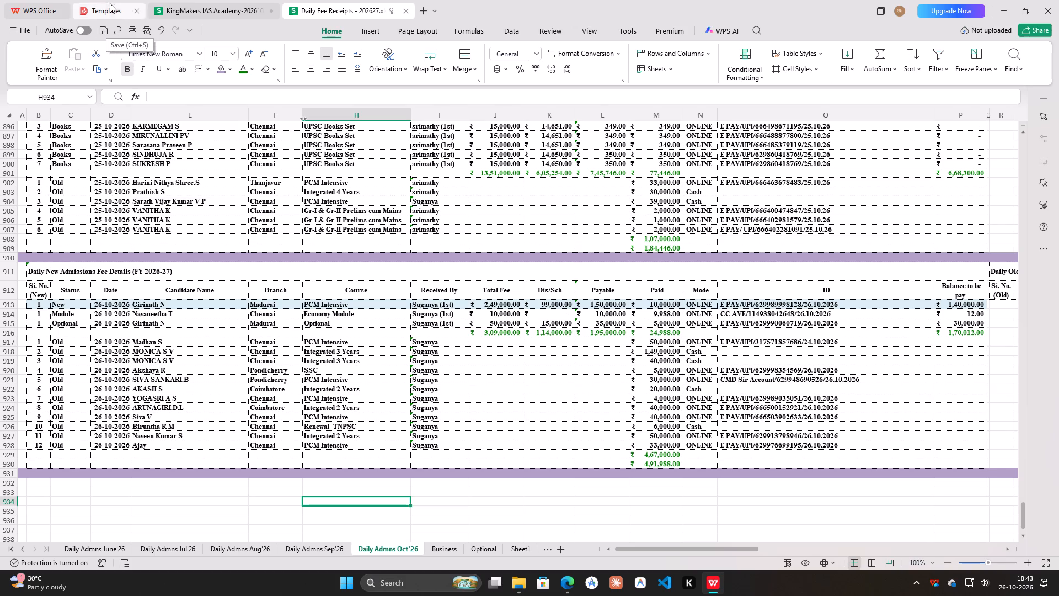
# Copy the 25/10/2026 collections and admissions summary AL890:BK901 into the 26/10/2026 block starting at AL913.
pyautogui.moveTo(688, 549); pyautogui.dragTo(926, 527)
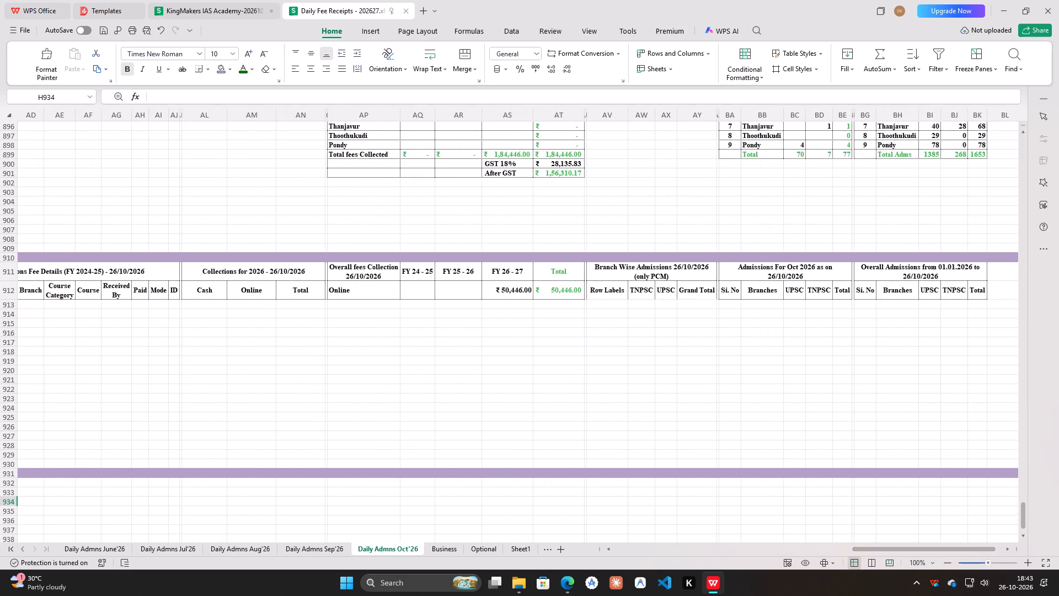
pyautogui.scroll(5, 583, 326)
pyautogui.moveTo(184, 207); pyautogui.dragTo(213, 213)
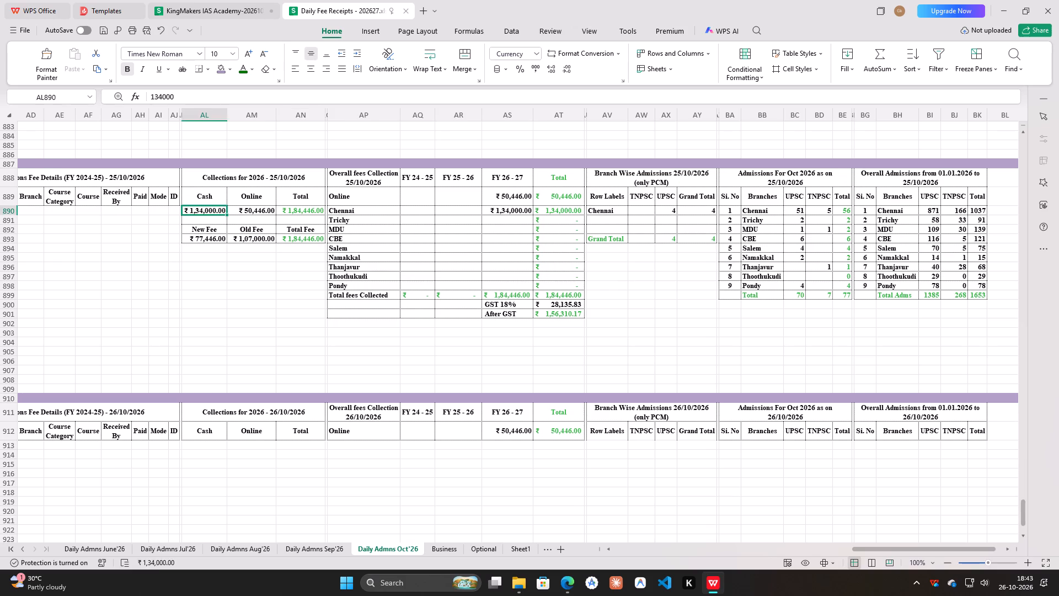
pyautogui.moveTo(213, 213); pyautogui.dragTo(974, 312)
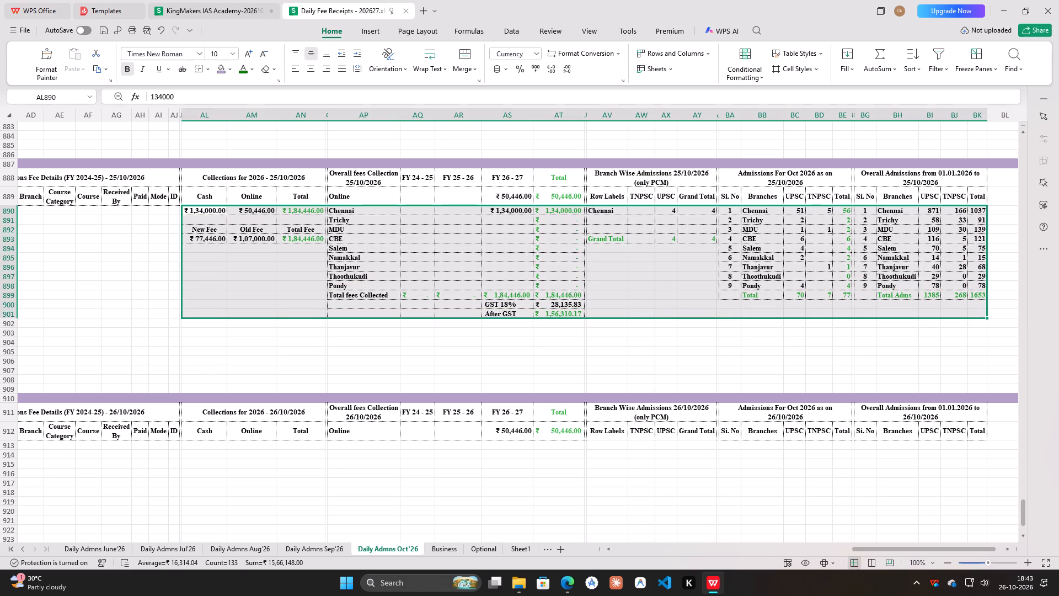
pyautogui.hotkey('ctrl', 'c')
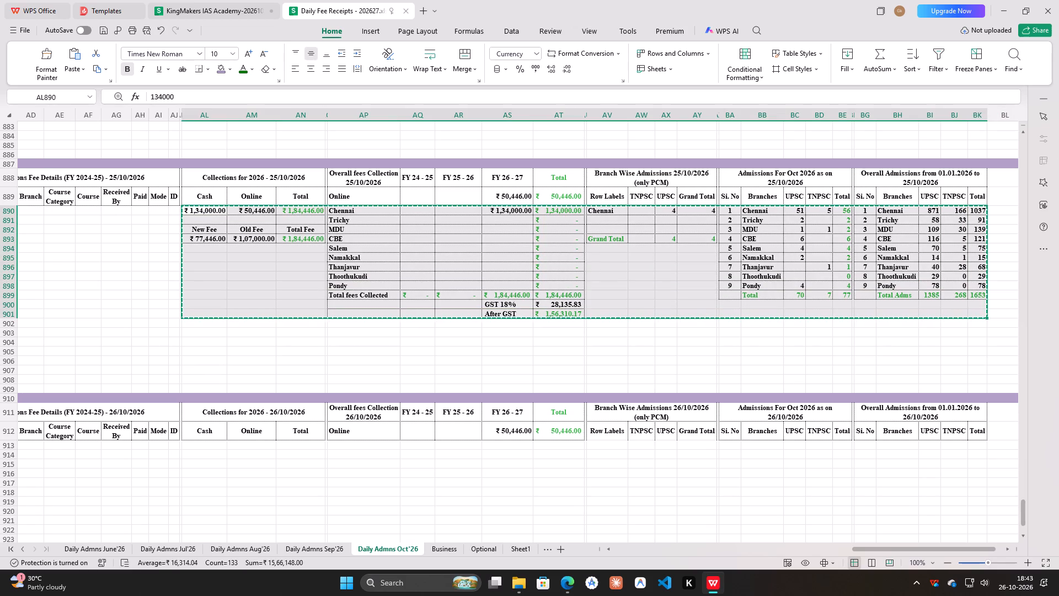
pyautogui.click(215, 446)
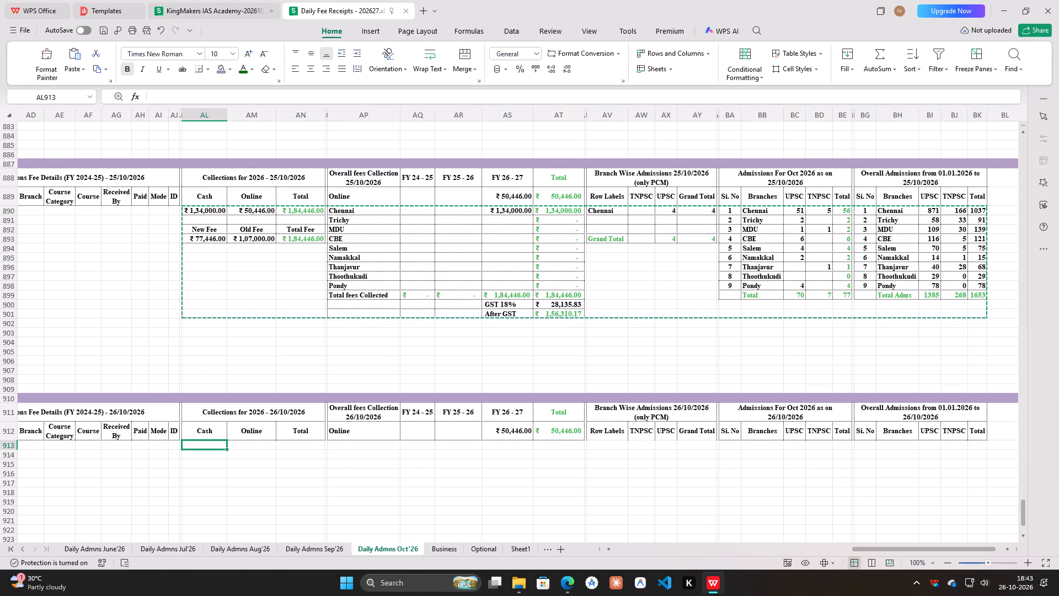
pyautogui.hotkey('ctrl', 'v')
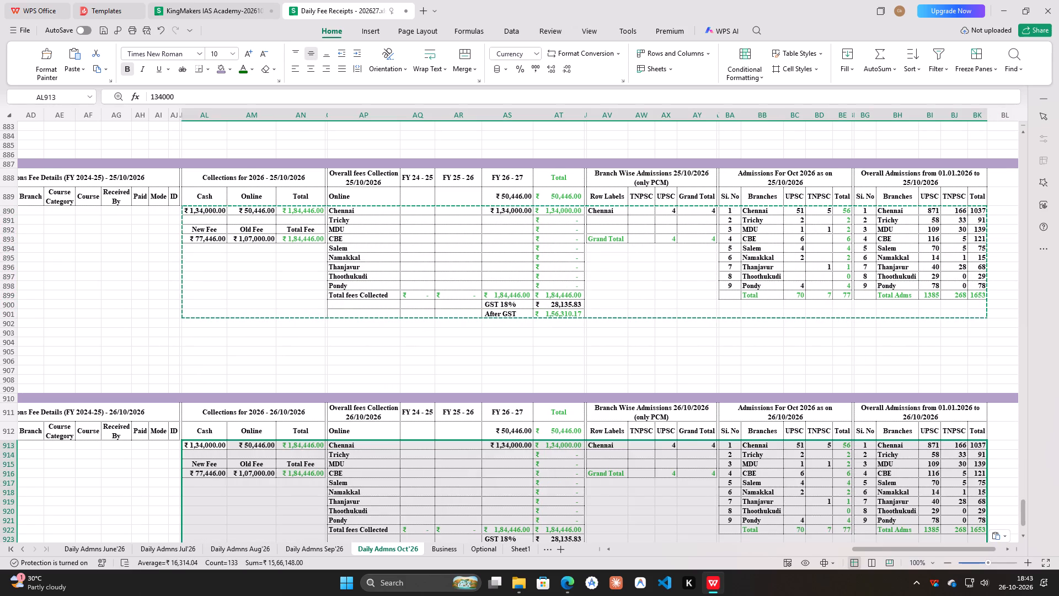
# Clear the FY 26-27 Online and Chennai amounts in AS912:AS913 of the 26/10/2026 overall collection table.
pyautogui.moveTo(518, 430); pyautogui.dragTo(516, 449)
pyautogui.press('Delete')
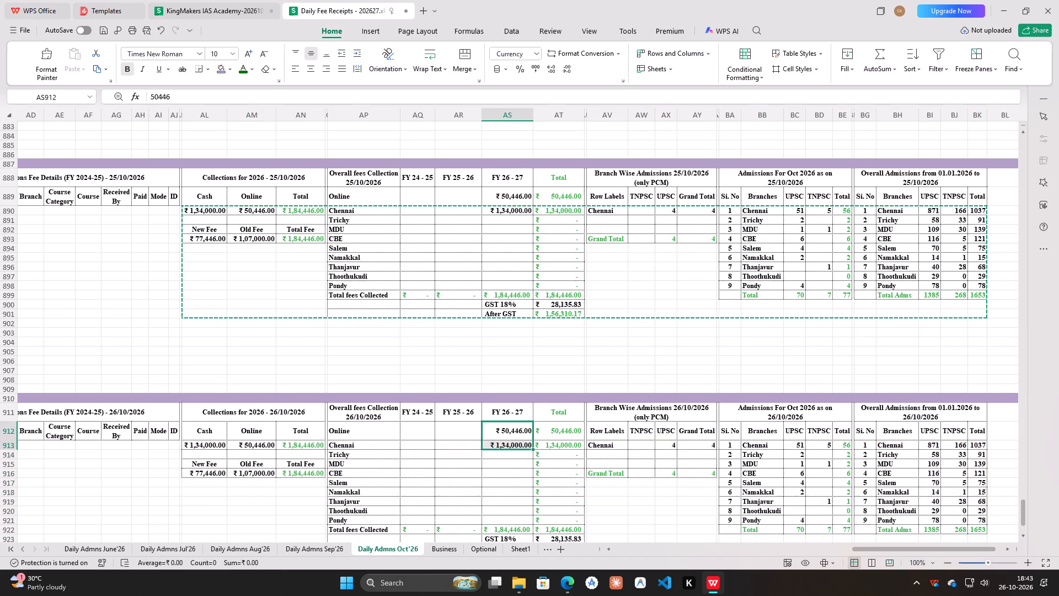
# Replace the branch label in AV913 of the 26/10/2026 Branch Wise Admissions table with Madurai.
pyautogui.moveTo(975, 549); pyautogui.dragTo(911, 546)
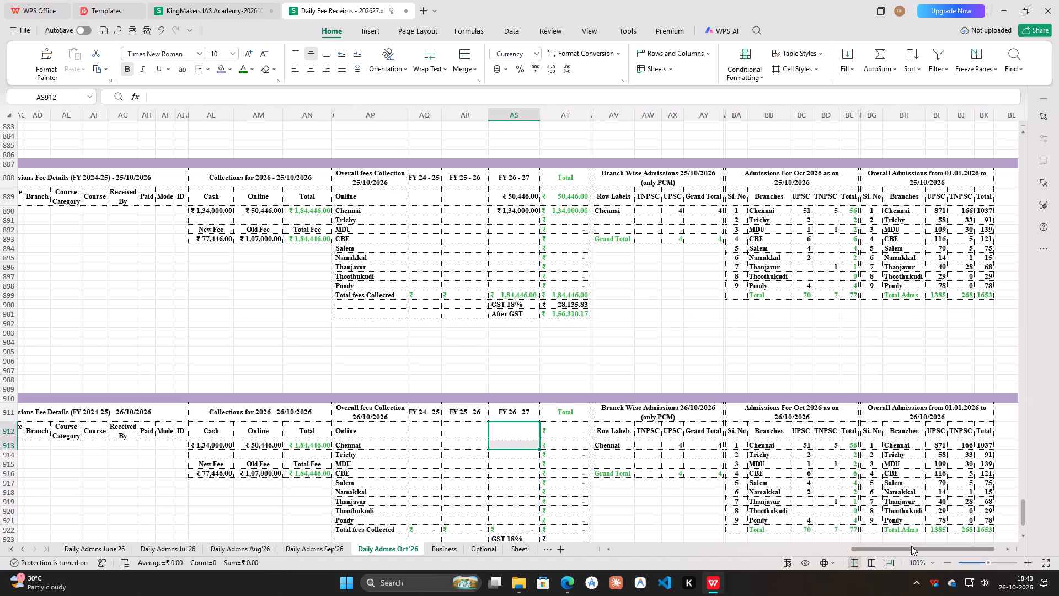
pyautogui.moveTo(911, 546); pyautogui.dragTo(751, 540)
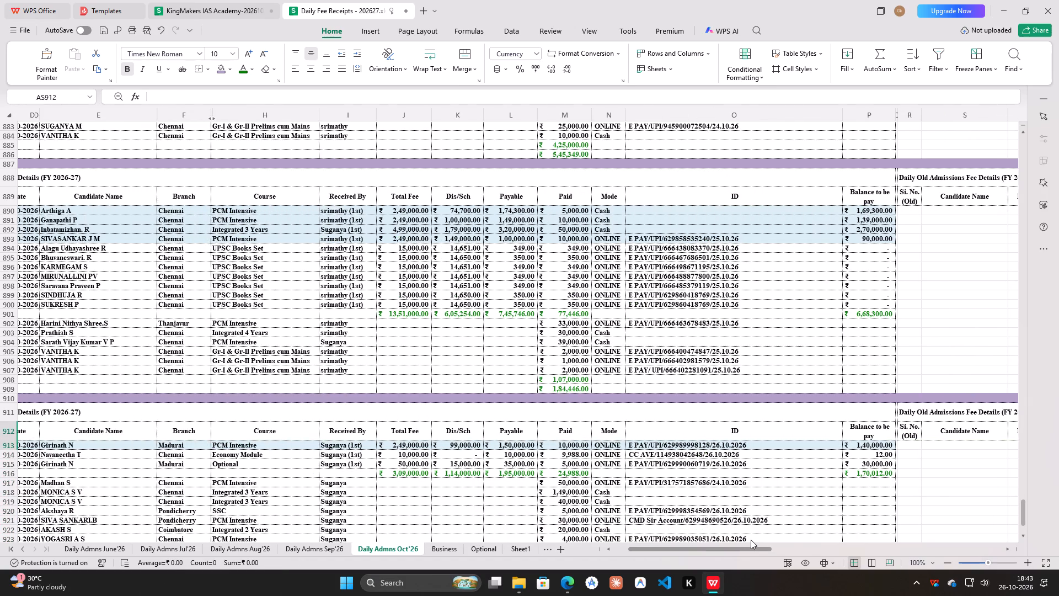
pyautogui.moveTo(751, 540); pyautogui.dragTo(945, 541)
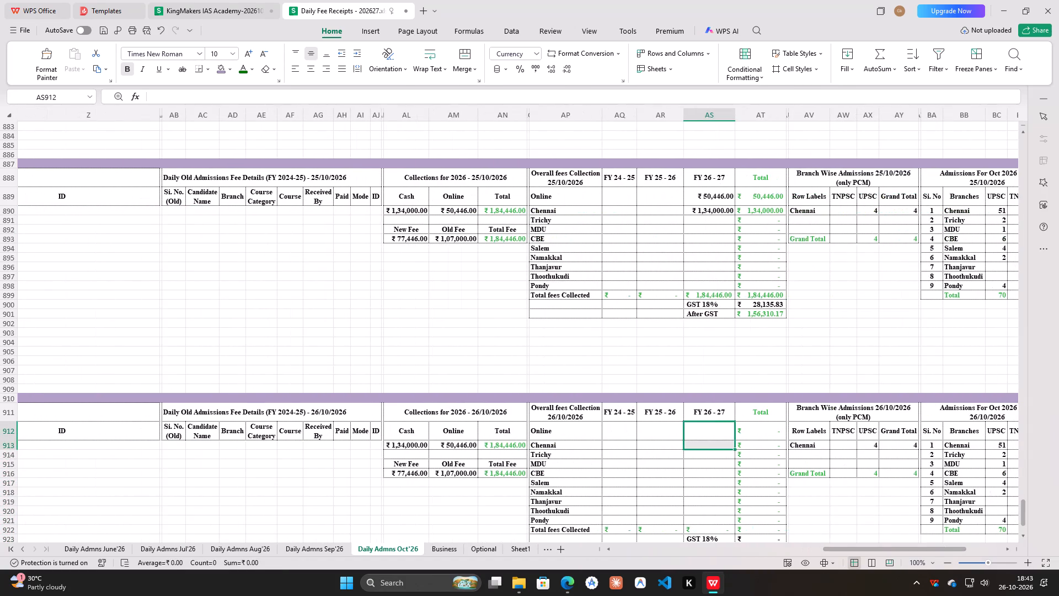
pyautogui.click(819, 445)
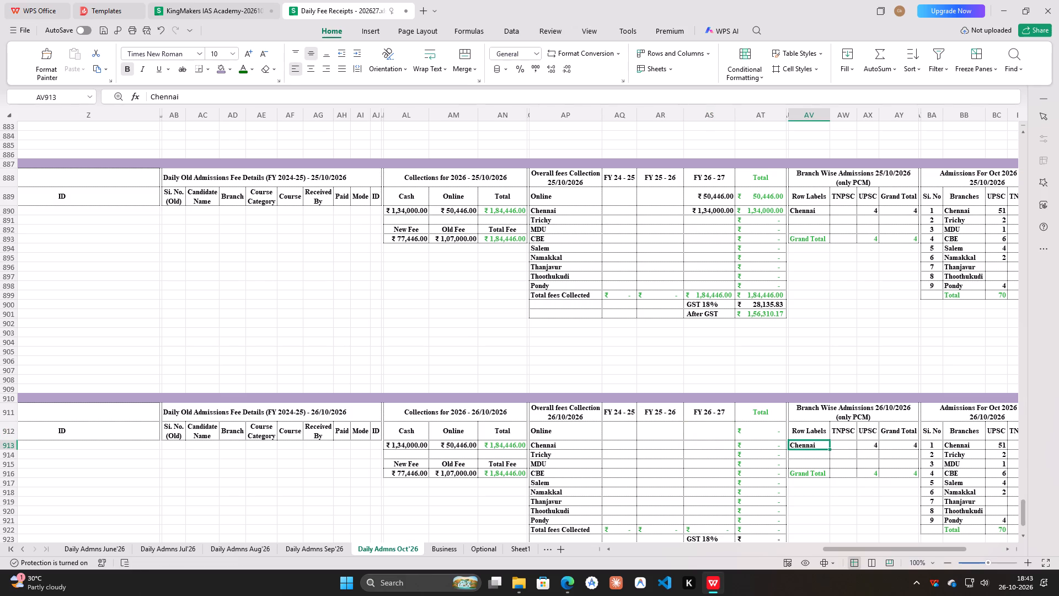
pyautogui.write('Madurai')
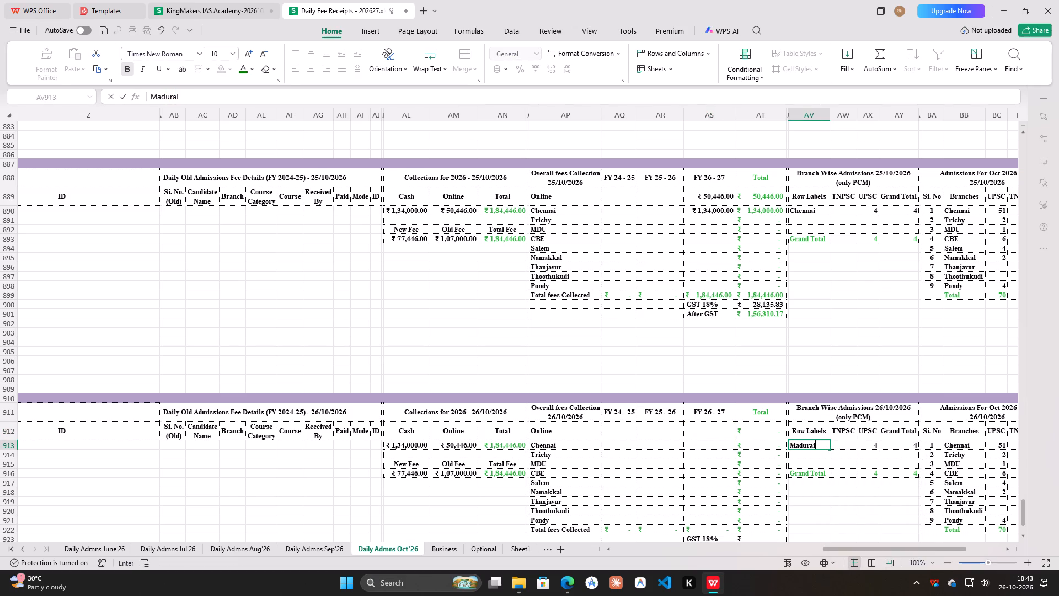
pyautogui.press('Return')
# Set UPSC and Grand Total to 1 in both the Madurai and Grand Total rows of the 26/10/2026 Branch Wise Admissions table.
pyautogui.press('Up')
pyautogui.press('Right')
pyautogui.press('Right')
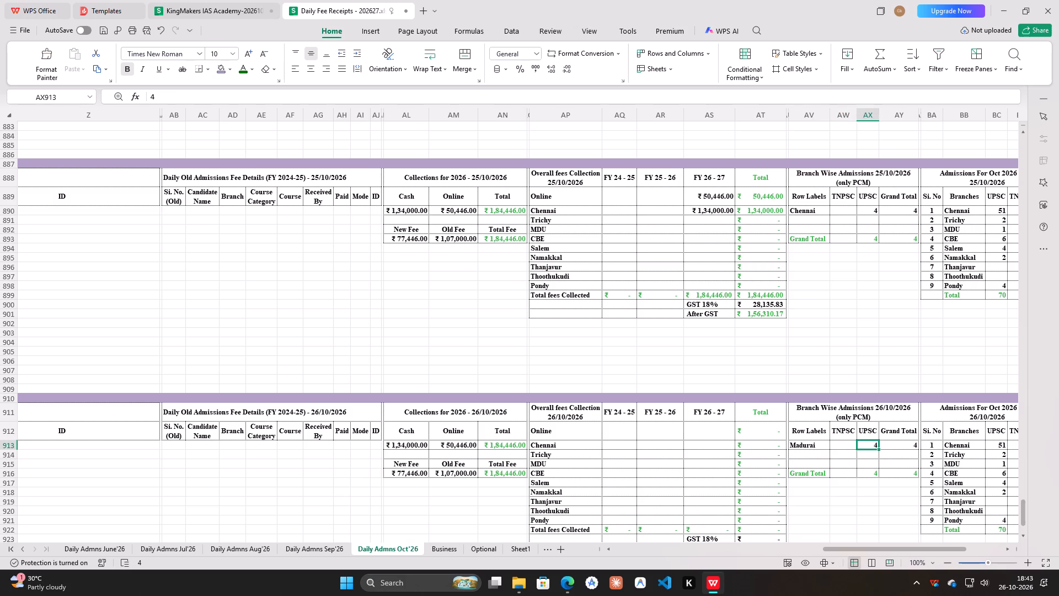
pyautogui.press('1')
pyautogui.press('Right')
pyautogui.press('Delete')
pyautogui.press('Return')
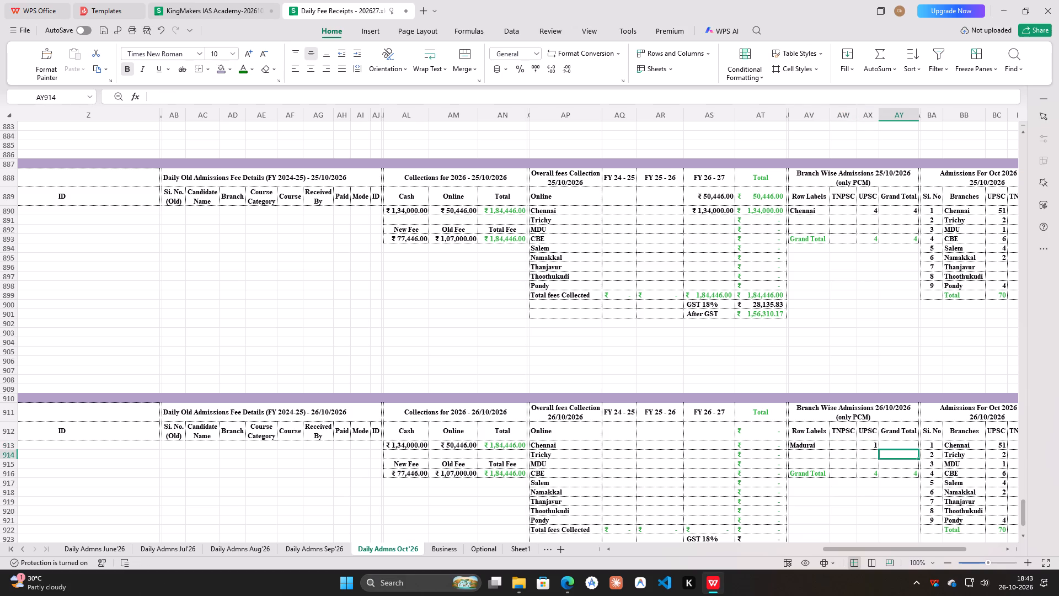
pyautogui.press('Return')
pyautogui.press('Return')
pyautogui.press('1')
pyautogui.press('Left')
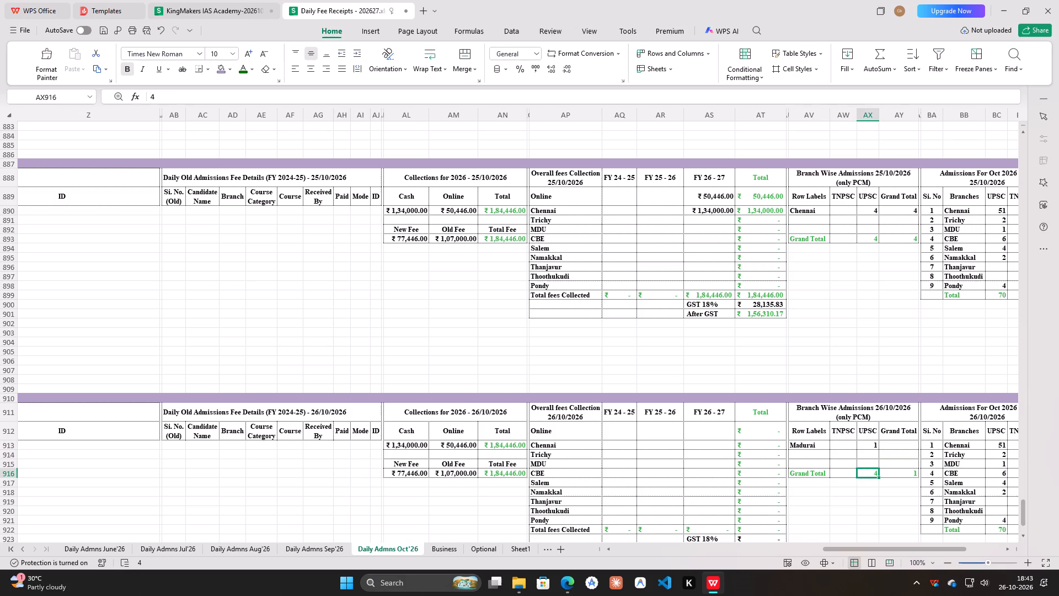
pyautogui.press('Delete')
pyautogui.press('Return')
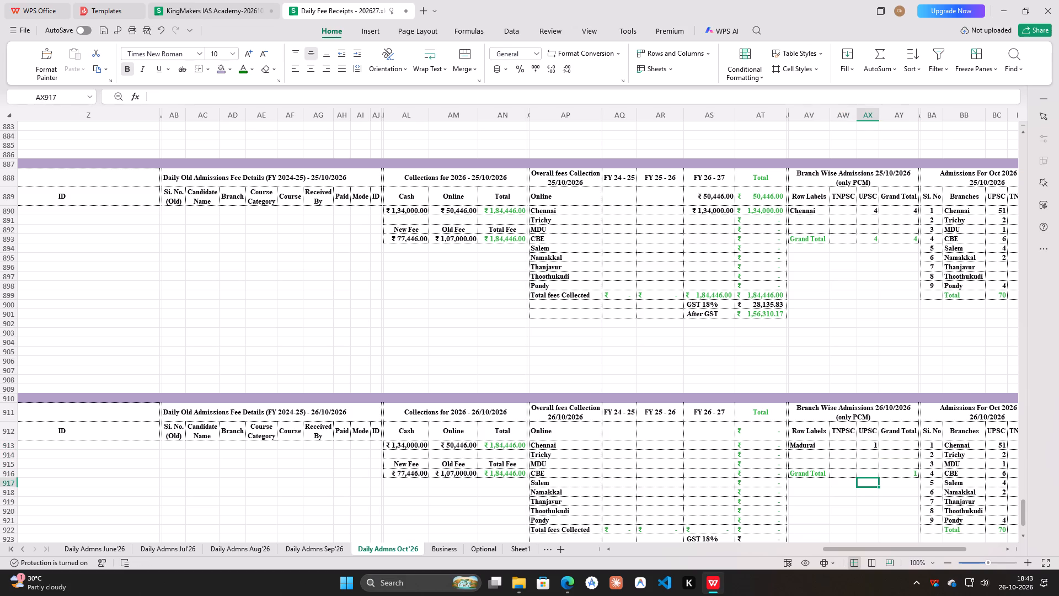
pyautogui.press('Up')
pyautogui.press('1')
pyautogui.press('Return')
pyautogui.click(888, 443)
pyautogui.press('1')
pyautogui.press('Return')
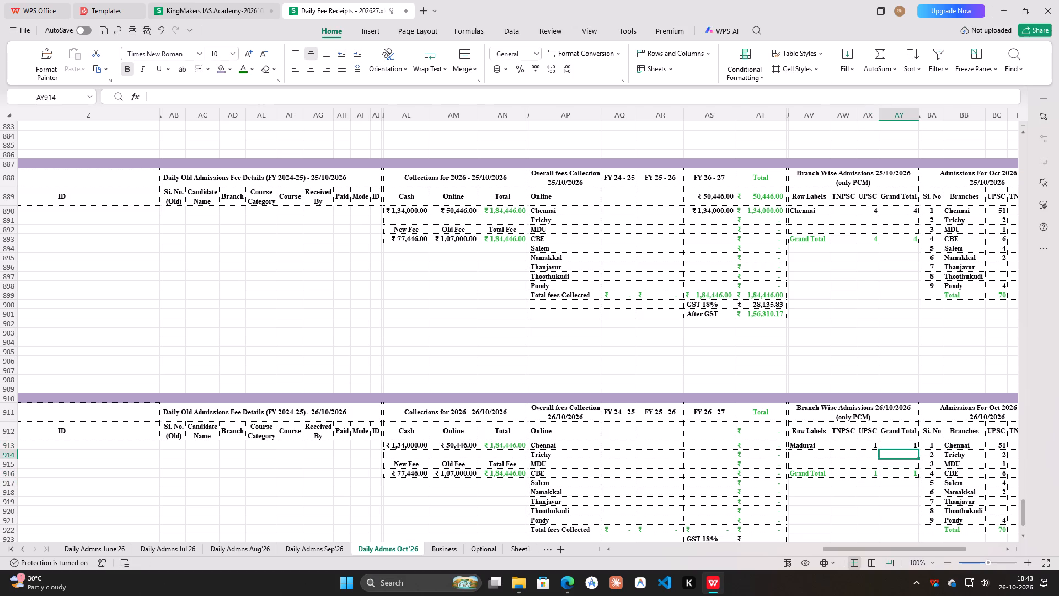
# Clear the copied Cash, Online, New Fee and Old Fee amounts in AL913:AM913 and AL916:AM916 of the 26/10/2026 collections table.
pyautogui.click(571, 465)
pyautogui.click(620, 461)
pyautogui.click(666, 460)
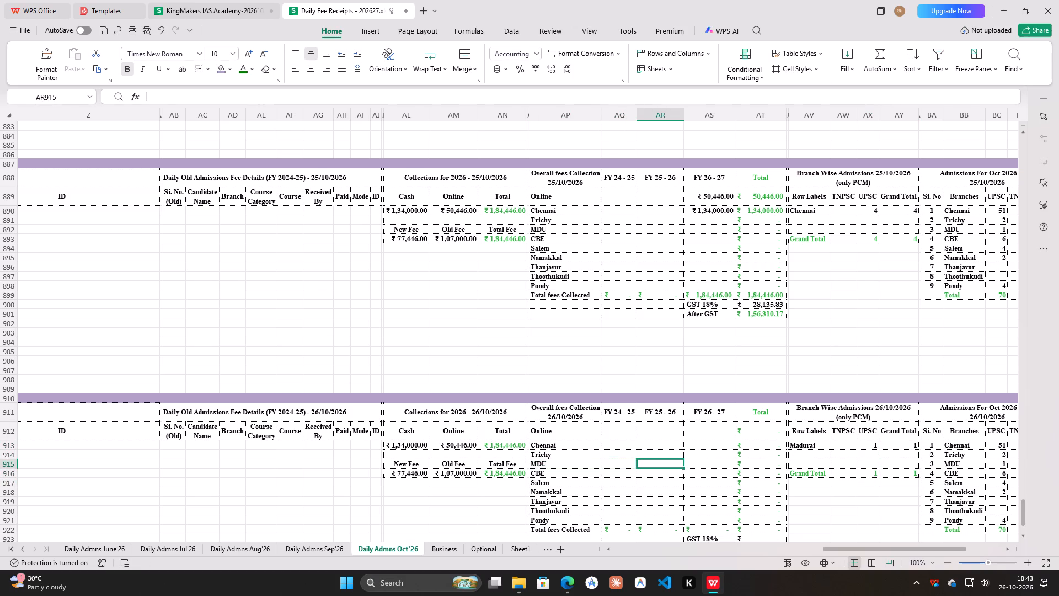
pyautogui.moveTo(416, 443); pyautogui.dragTo(456, 447)
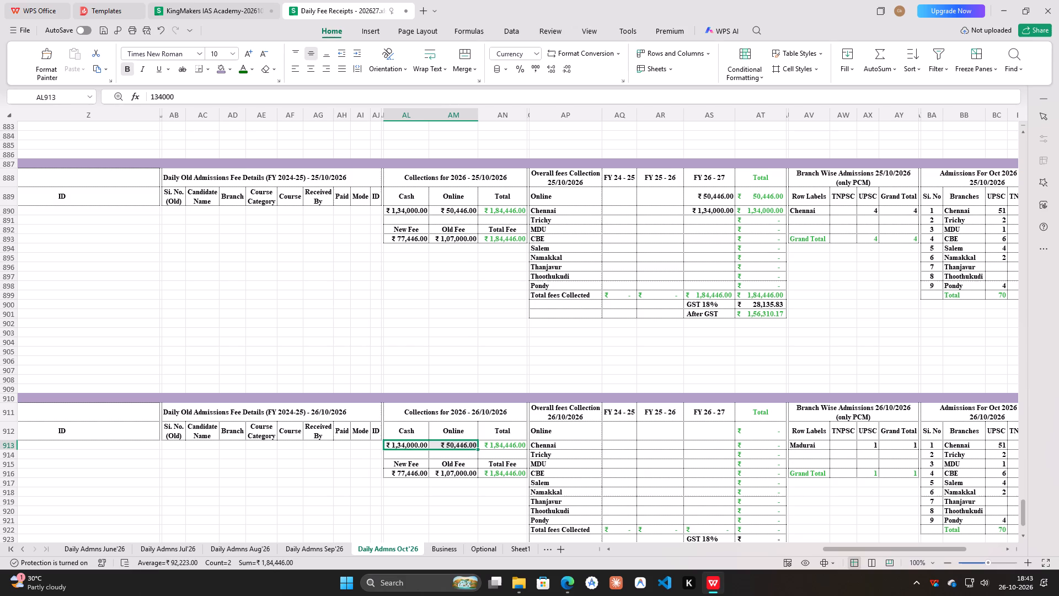
pyautogui.press('Delete')
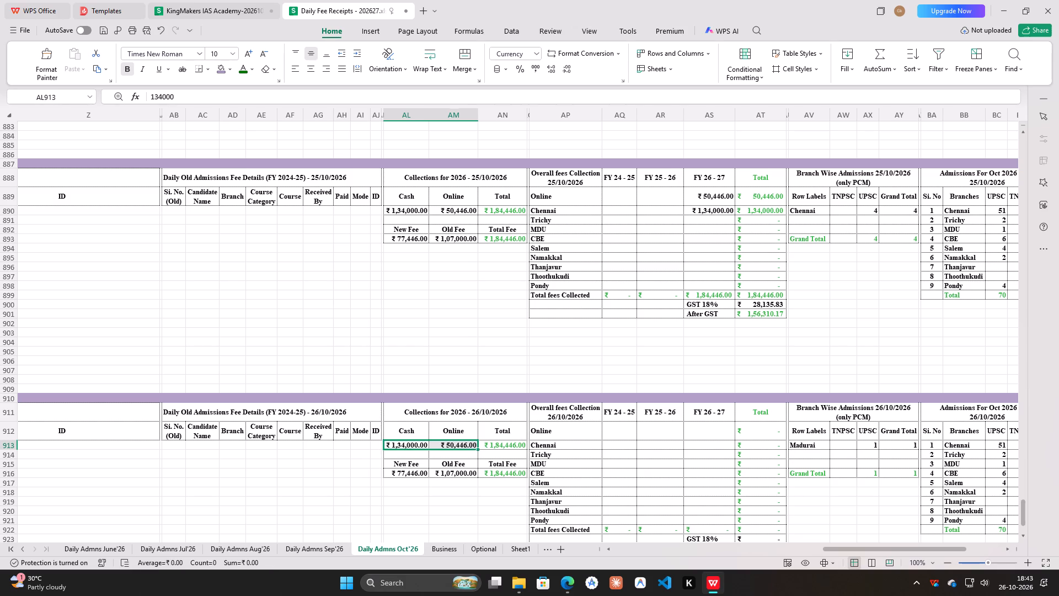
pyautogui.moveTo(425, 471); pyautogui.dragTo(478, 482)
pyautogui.hotkey('shift', 'Left')
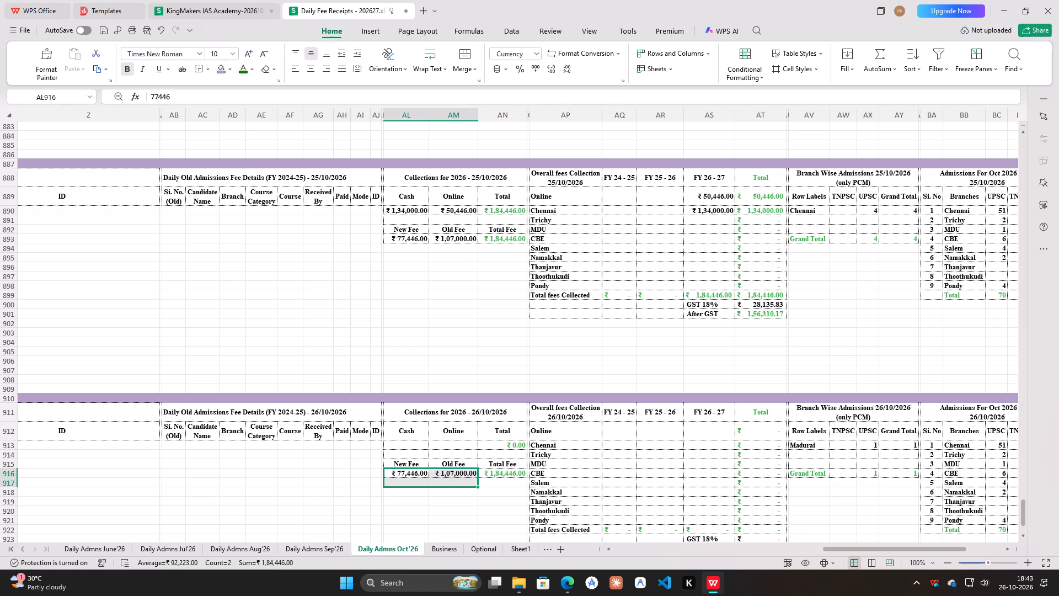
pyautogui.press('Delete')
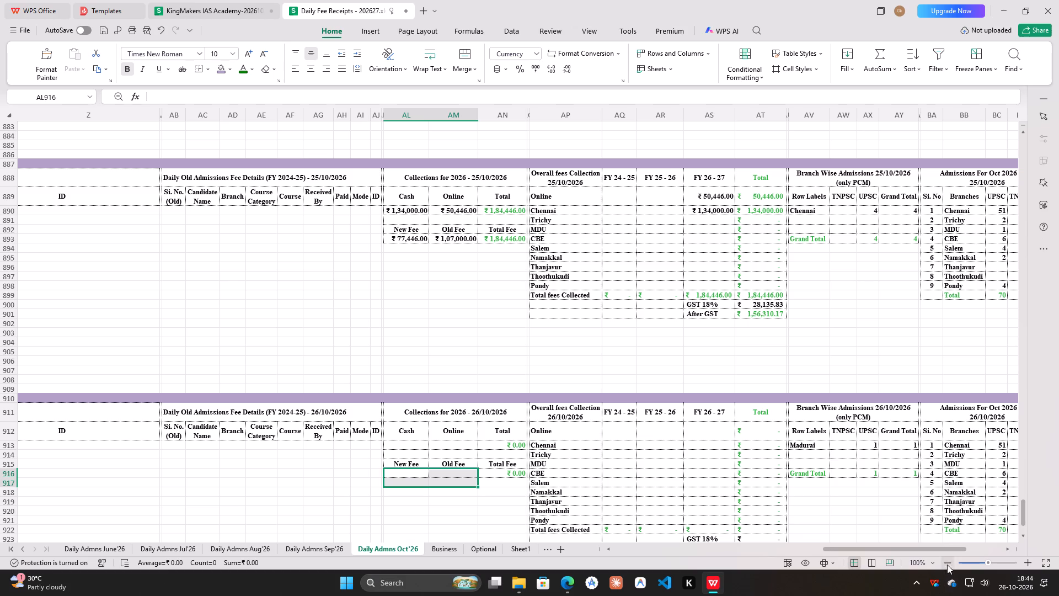
# Enter the new admissions' paid subtotal, 24988, as the New Fee in AL916 of the 26/10/2026 collections table.
pyautogui.moveTo(956, 547); pyautogui.dragTo(837, 535)
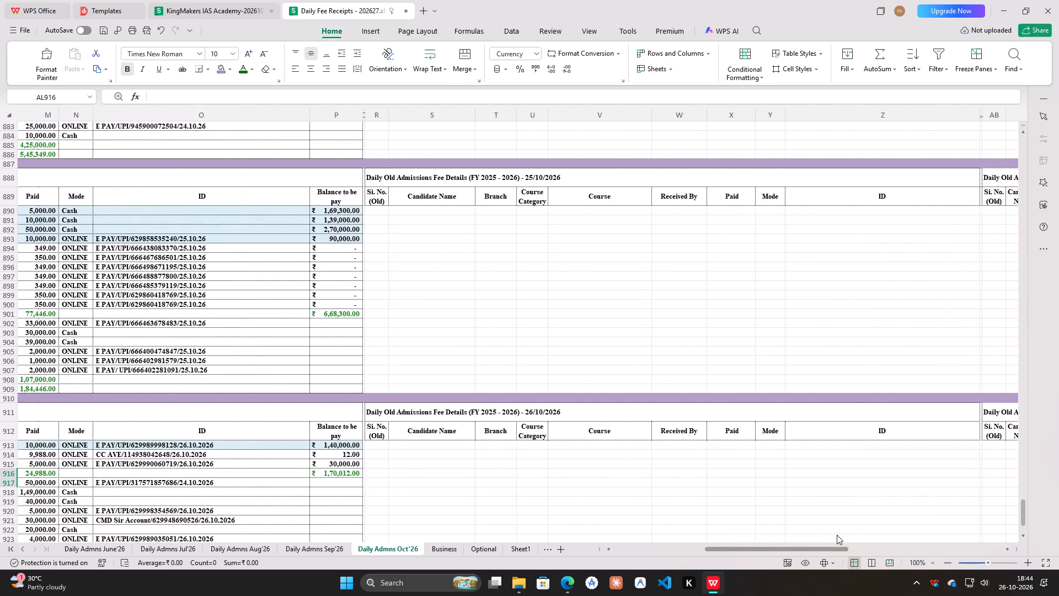
pyautogui.moveTo(837, 535); pyautogui.dragTo(780, 536)
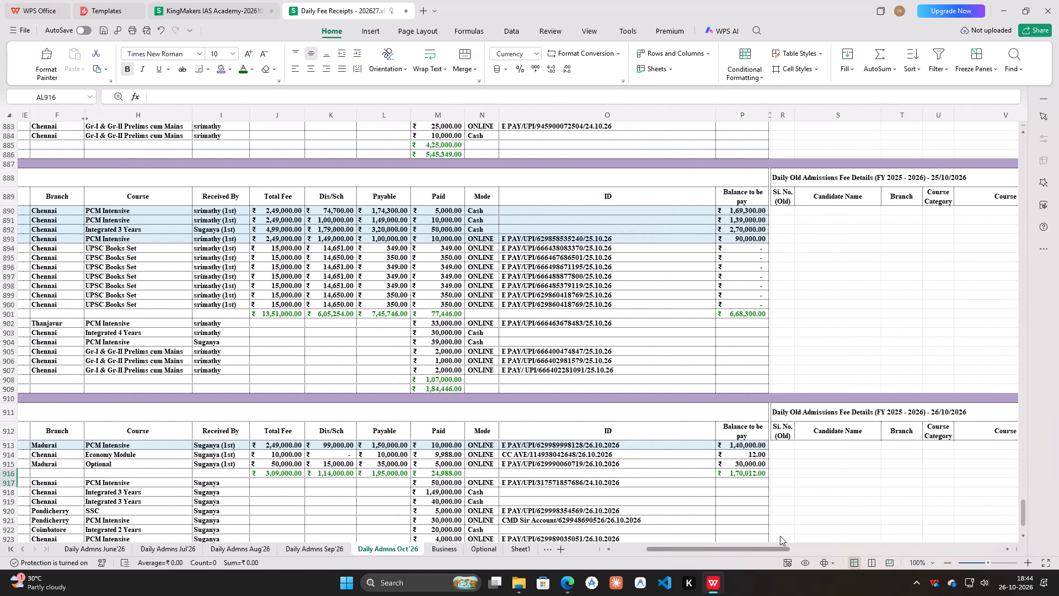
pyautogui.moveTo(780, 536); pyautogui.dragTo(890, 533)
pyautogui.click(870, 474)
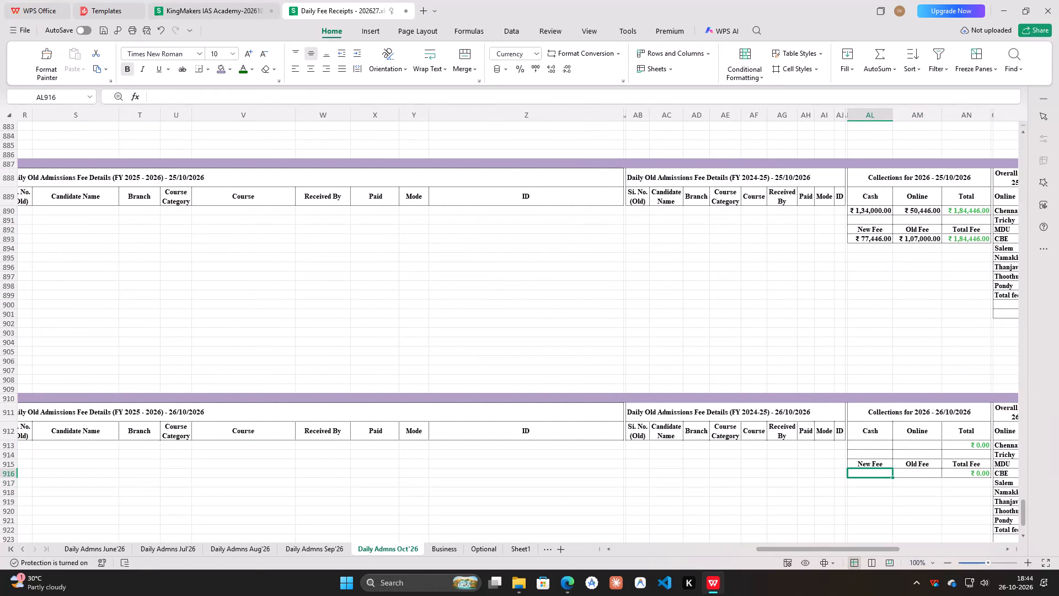
pyautogui.write('24988')
pyautogui.press('Return')
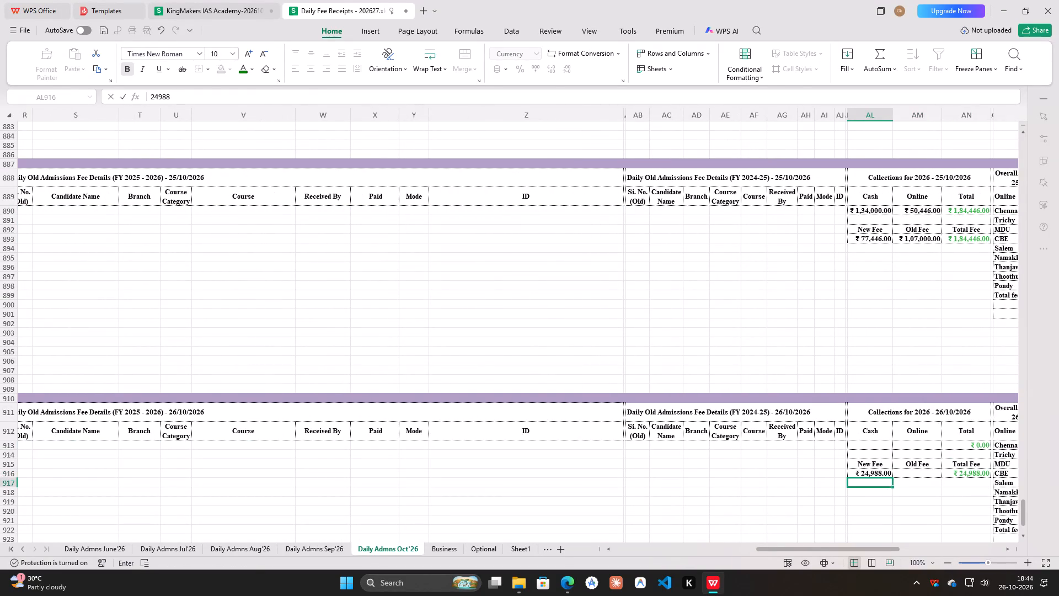
# Enter the old admissions' paid subtotal, 467000, as the Old Fee in AM916 of the 26/10/2026 collections table.
pyautogui.moveTo(881, 549); pyautogui.dragTo(810, 551)
pyautogui.scroll(-3, 592, 381)
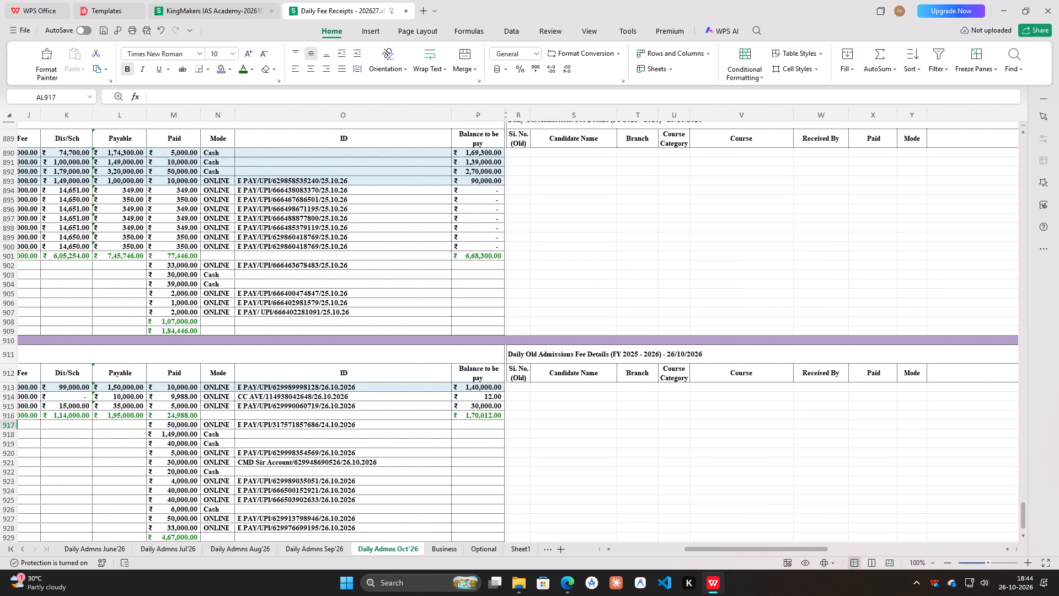
pyautogui.moveTo(752, 552); pyautogui.dragTo(838, 523)
pyautogui.click(813, 394)
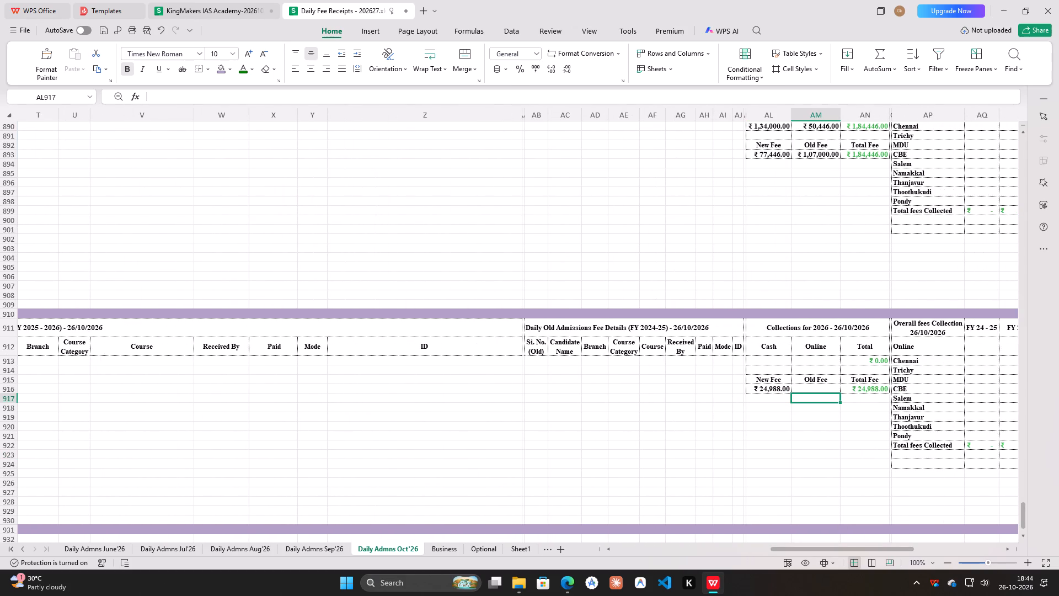
pyautogui.press('Up')
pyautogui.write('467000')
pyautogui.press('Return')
# Switch to the academy's Paid List in Edge and filter it from 26-10-2026 to 26-10-2026 with payment type ONLINE.
pyautogui.click(566, 586)
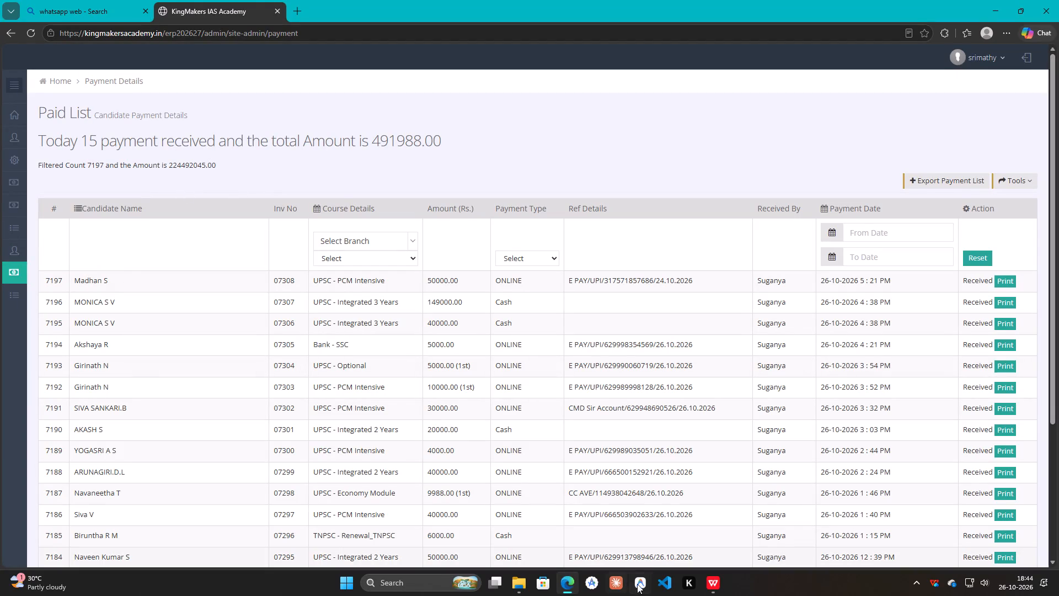
pyautogui.click(561, 583)
pyautogui.click(853, 455)
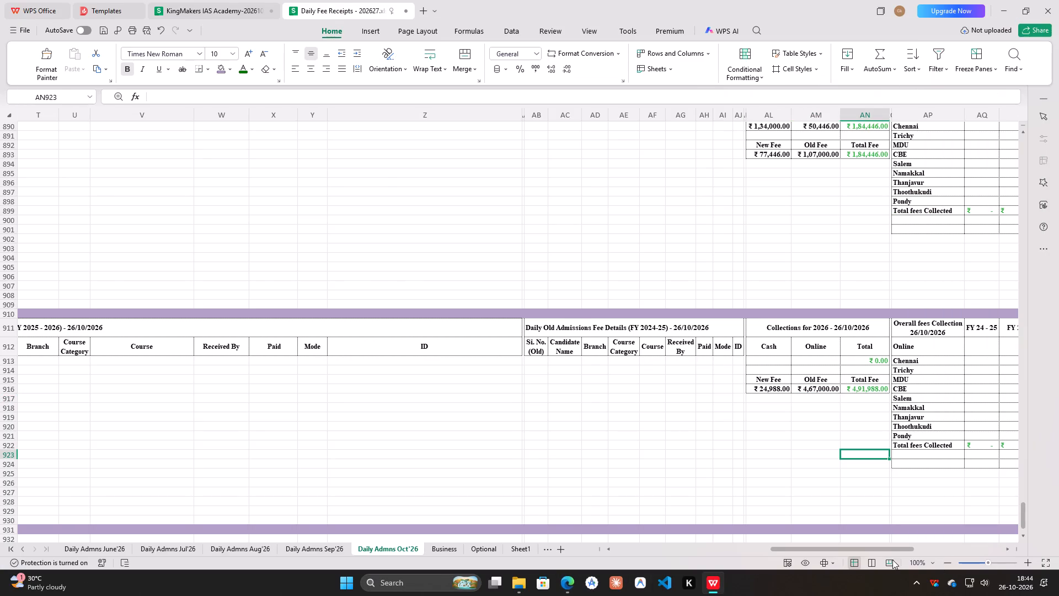
pyautogui.moveTo(887, 548); pyautogui.dragTo(922, 545)
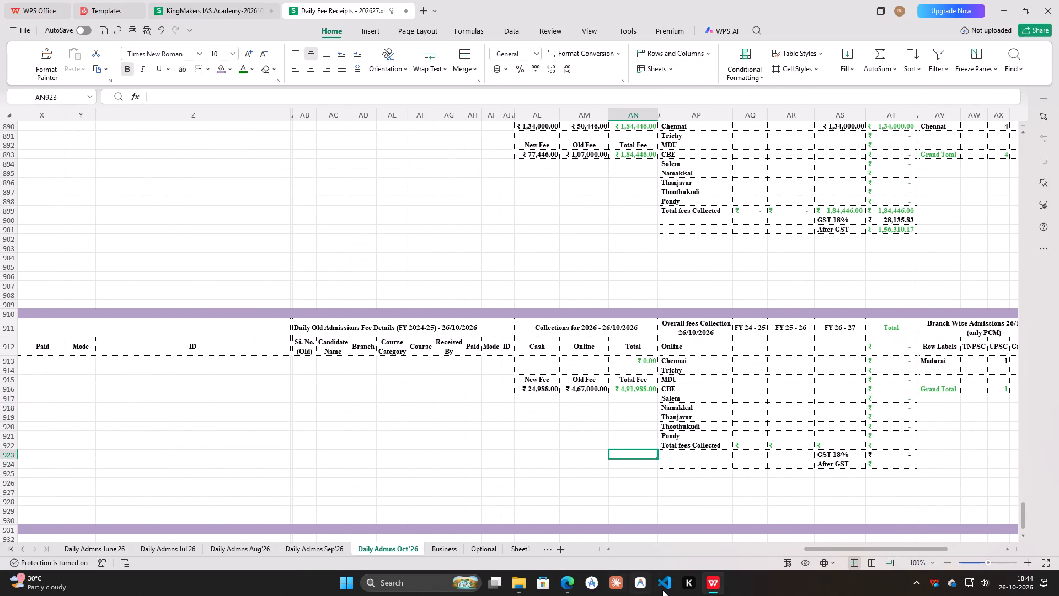
pyautogui.click(718, 581)
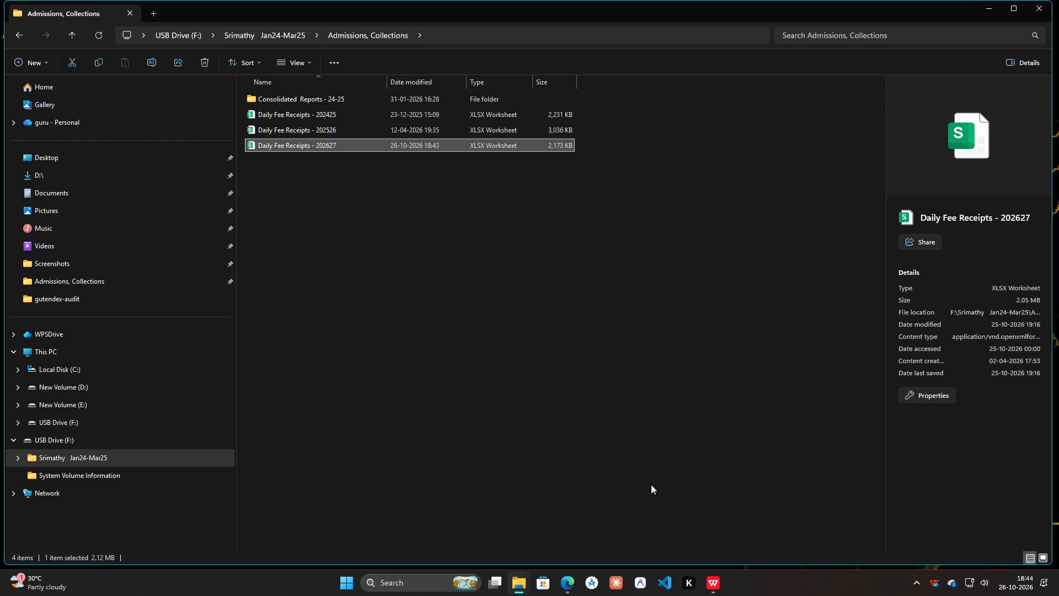
pyautogui.click(568, 584)
pyautogui.click(825, 229)
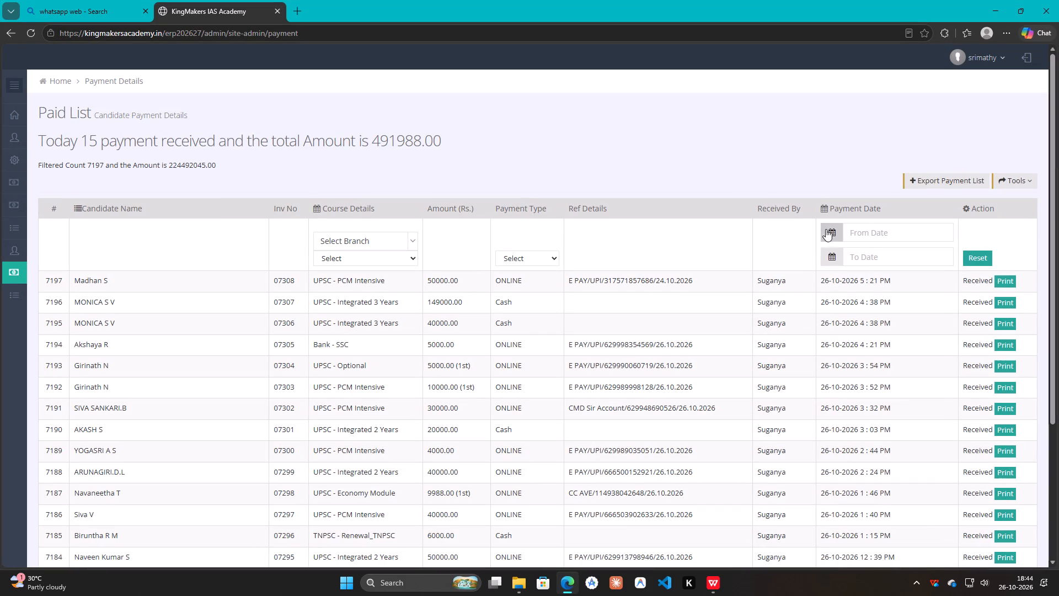
pyautogui.click(851, 361)
pyautogui.click(837, 252)
pyautogui.click(848, 382)
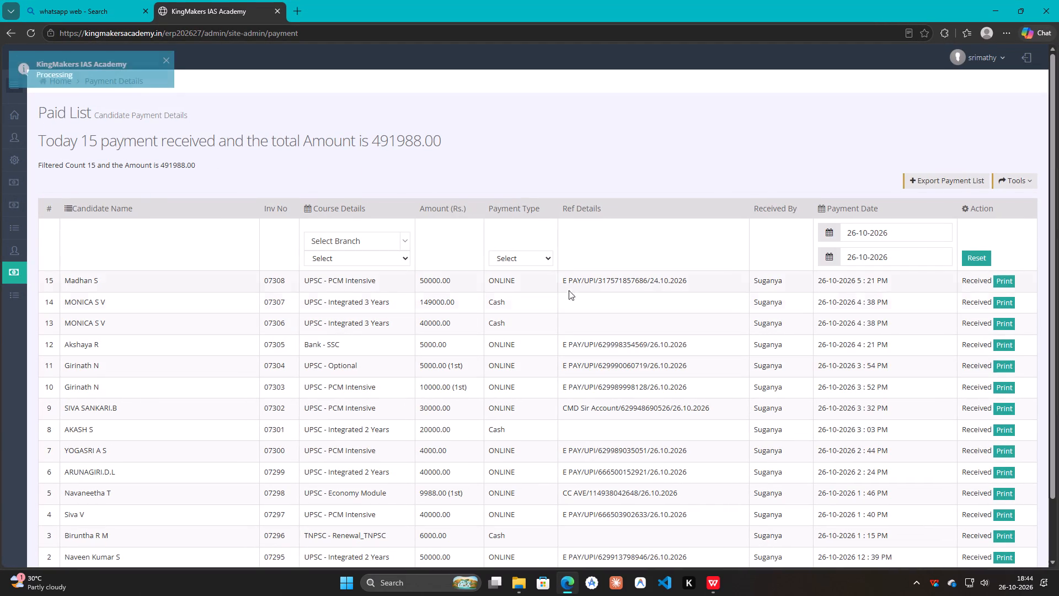
pyautogui.click(539, 266)
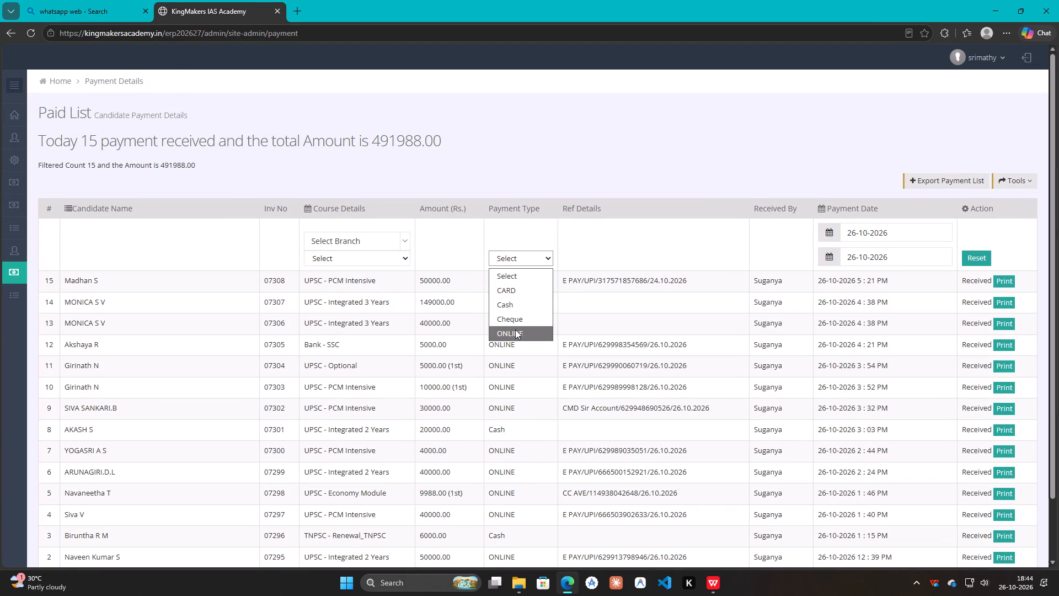
pyautogui.click(514, 329)
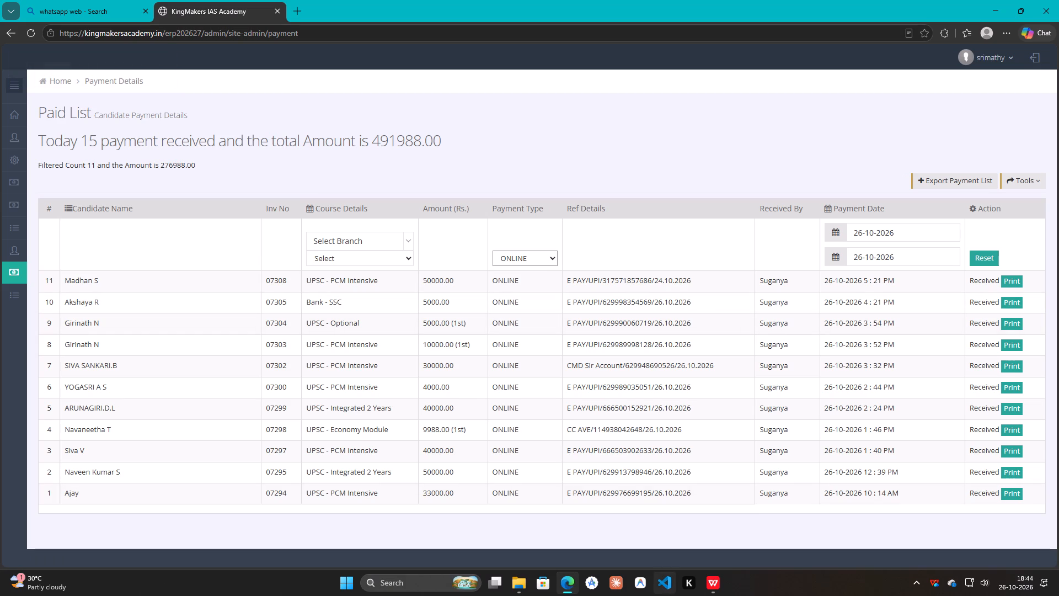
# Switch back to the WPS workbook and enter 276988 as the 26/10/2026 Online collection in AM913.
pyautogui.click(709, 583)
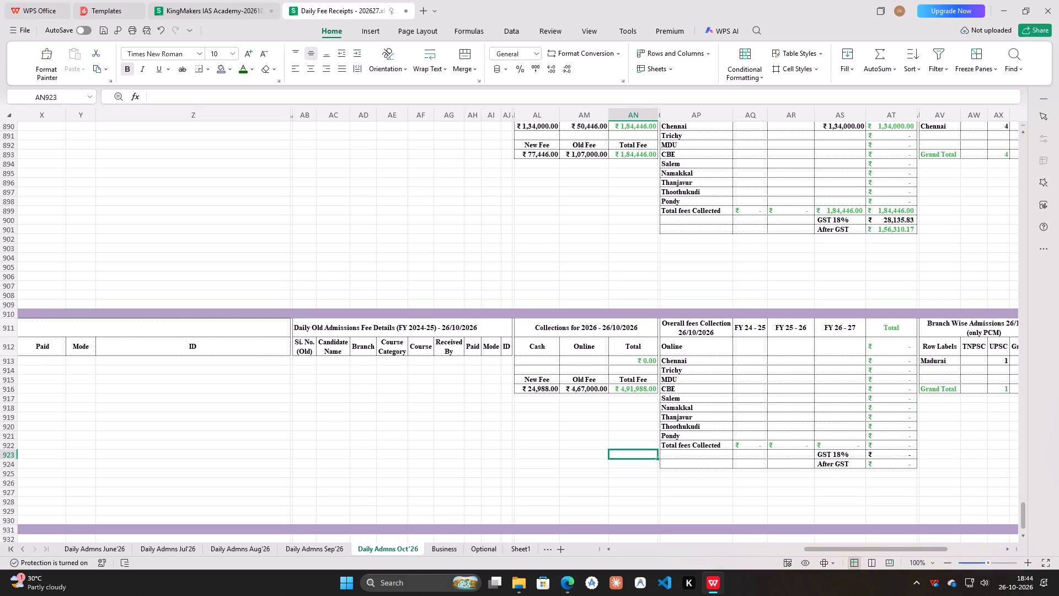
pyautogui.click(581, 361)
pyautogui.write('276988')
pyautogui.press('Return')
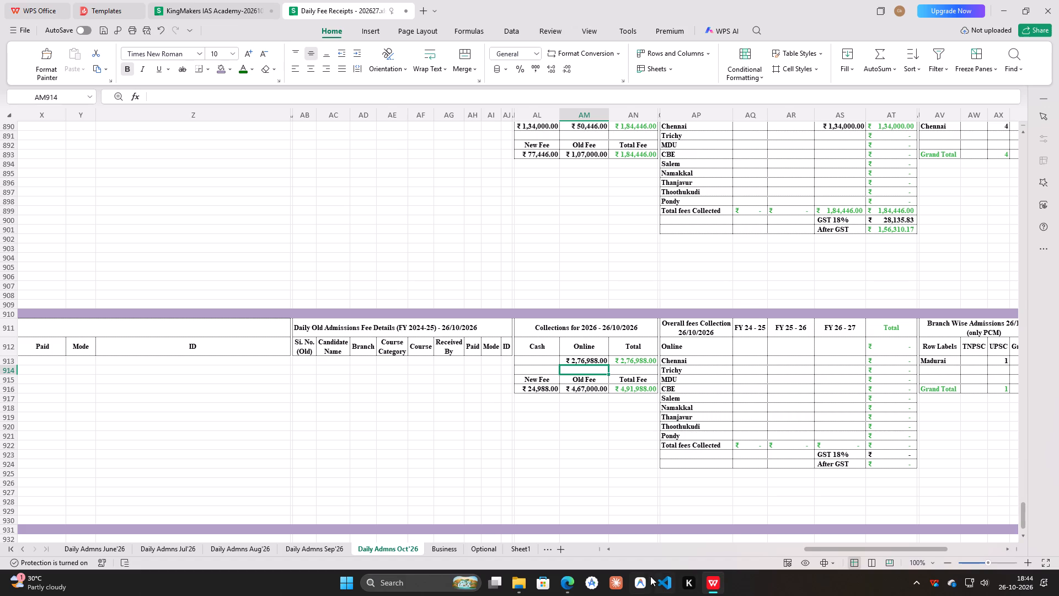
# Return to the Paid List in Edge and change the payment type filter to Cash for 26-10-2026.
pyautogui.click(571, 582)
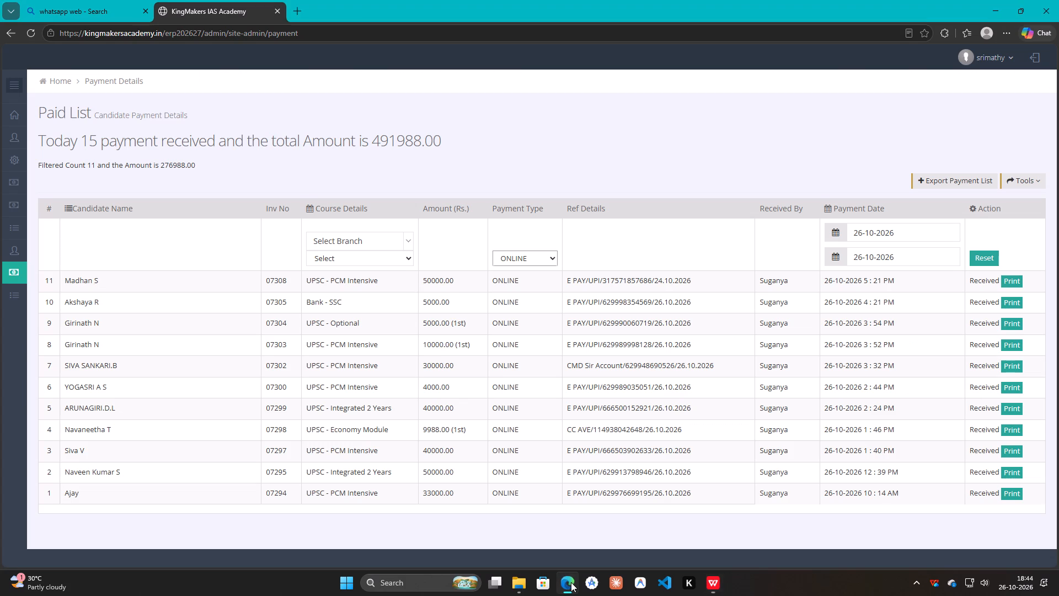
pyautogui.click(571, 582)
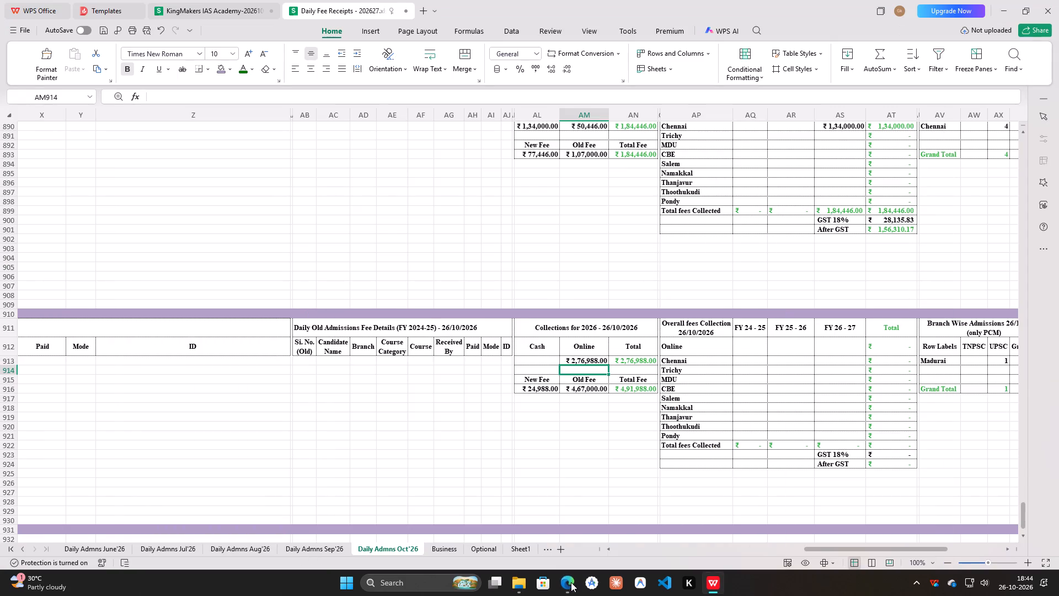
pyautogui.click(571, 582)
pyautogui.click(514, 256)
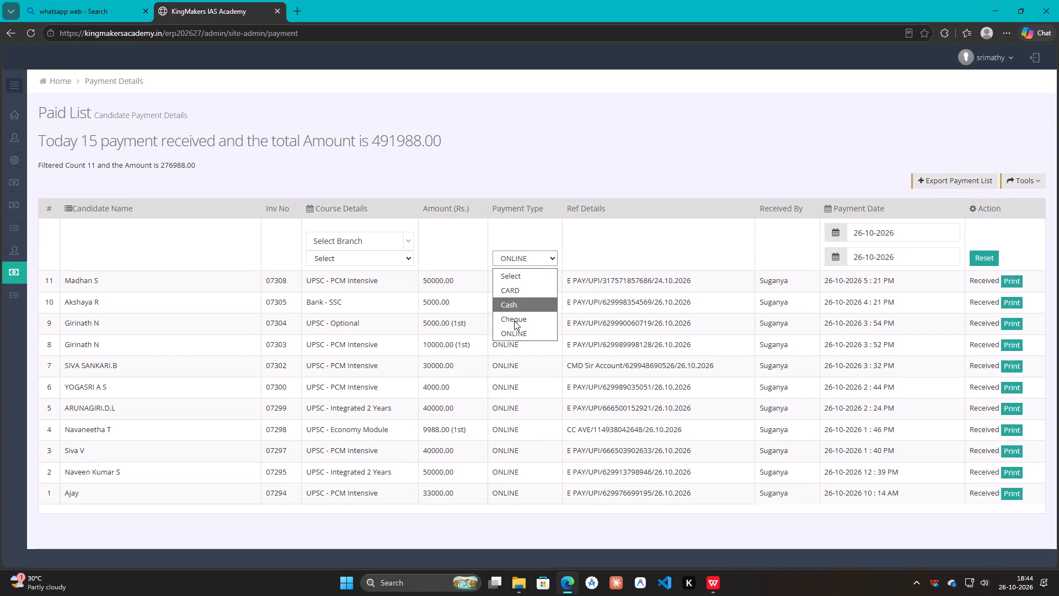
pyautogui.click(514, 321)
pyautogui.click(576, 254)
pyautogui.click(568, 302)
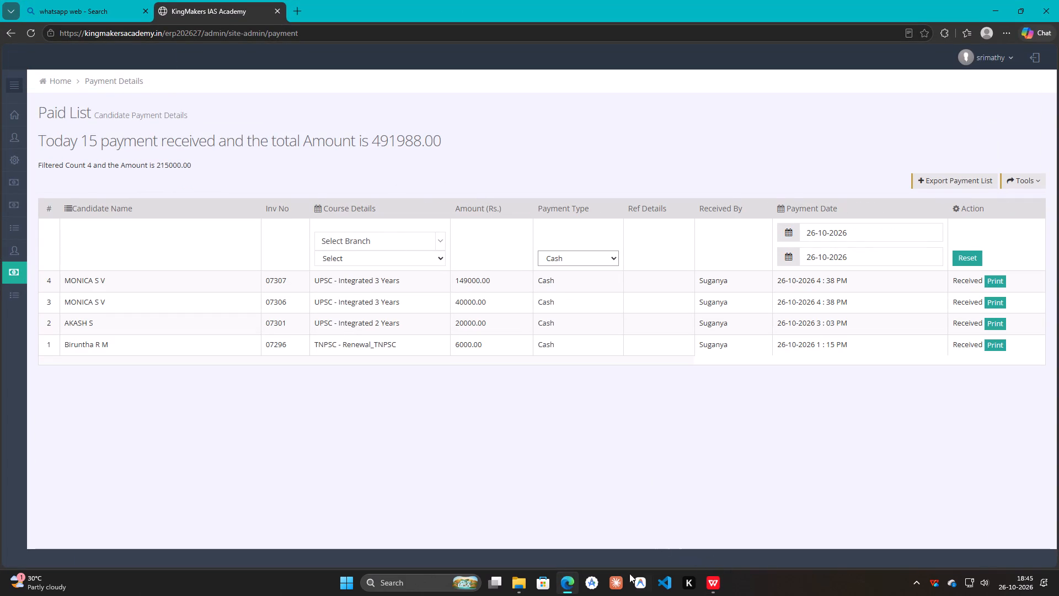
# Switch back to the WPS workbook and enter 215000 as the 26/10/2026 Cash collection in AL913.
pyautogui.click(566, 585)
pyautogui.click(544, 358)
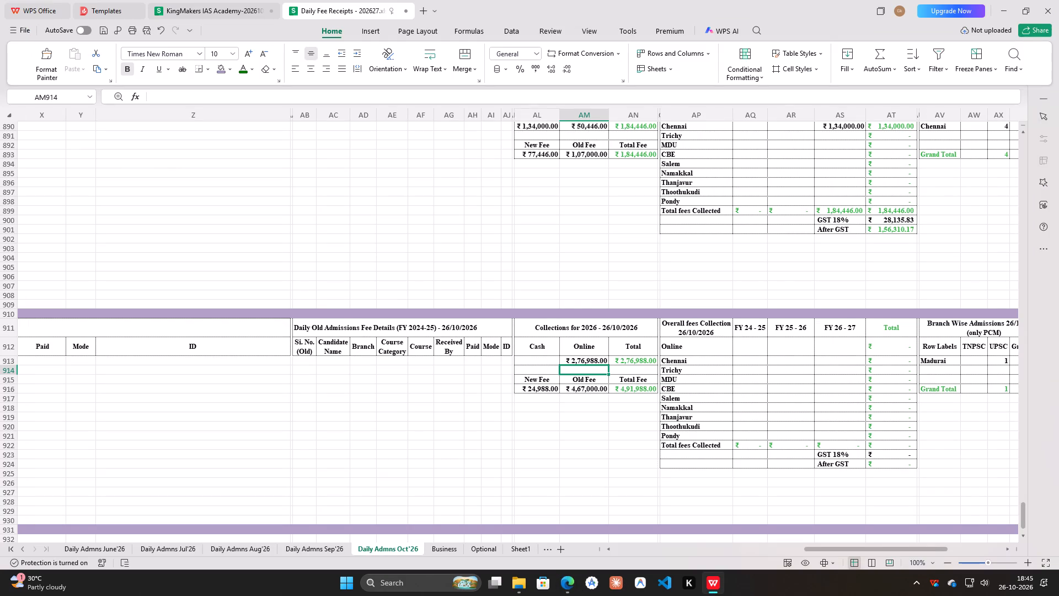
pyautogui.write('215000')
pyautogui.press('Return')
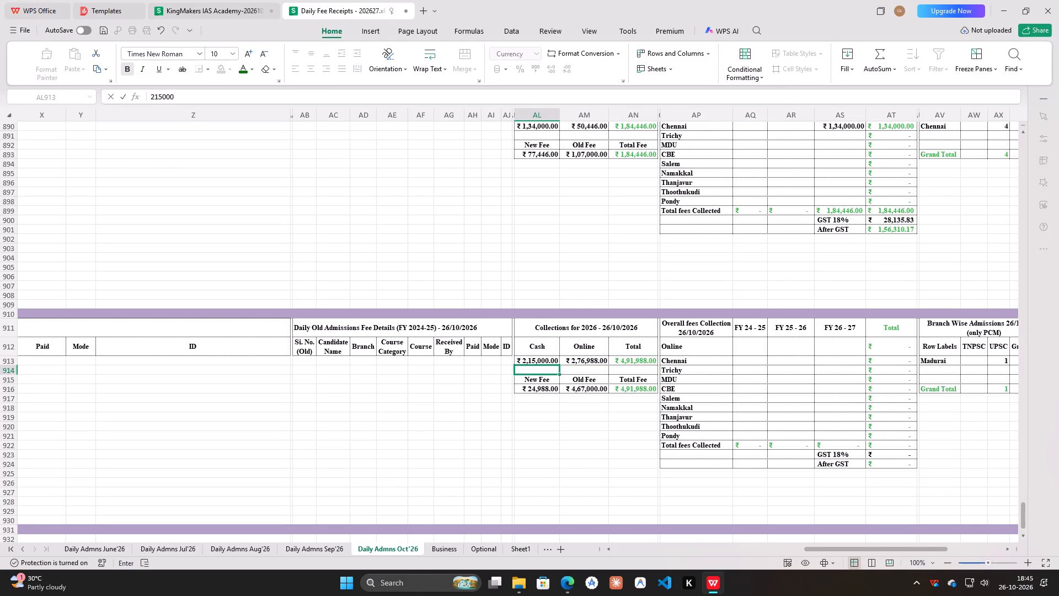
# Switch to the Paid List in Edge and filter the 26-10-2026 Cash payments by the Chennai branch.
pyautogui.click(565, 584)
pyautogui.click(386, 237)
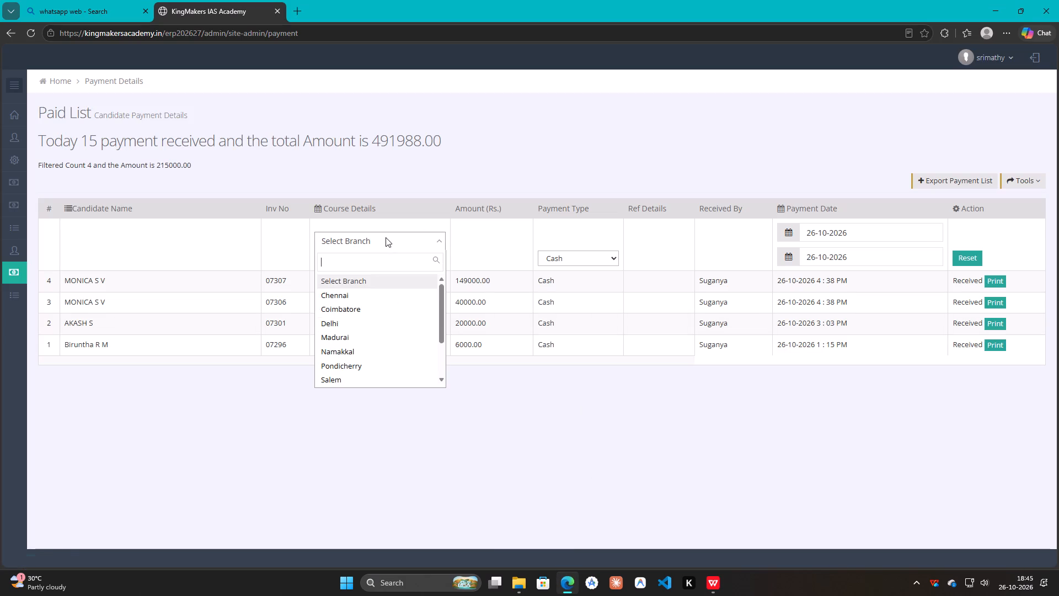
pyautogui.click(334, 290)
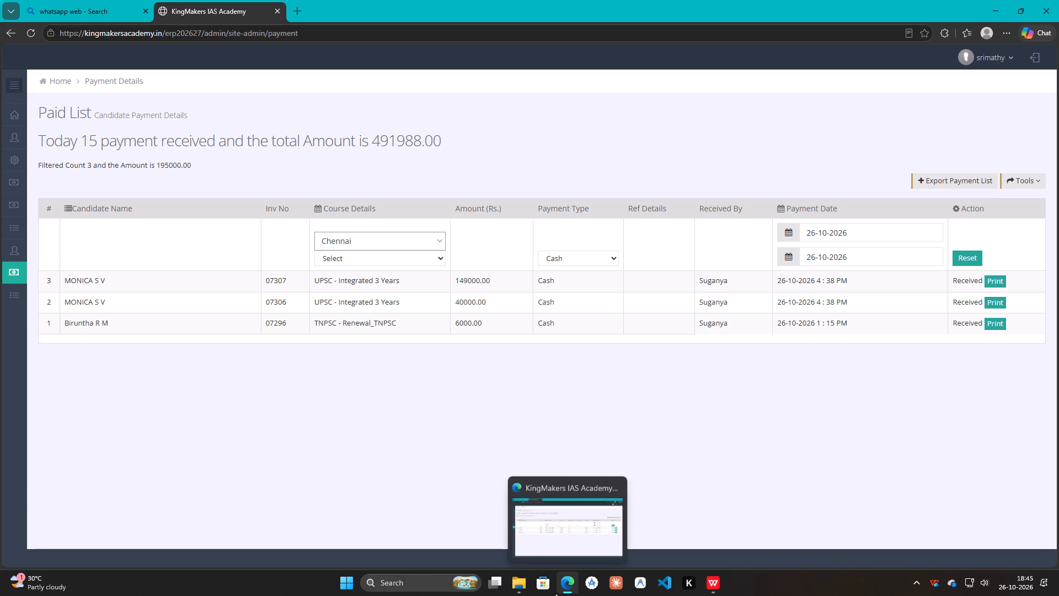
# Switch back to the WPS workbook and enter 6000 as Chennai's FY 26 - 27 collection for 26/10/2026 in AS913.
pyautogui.click(555, 593)
pyautogui.click(833, 359)
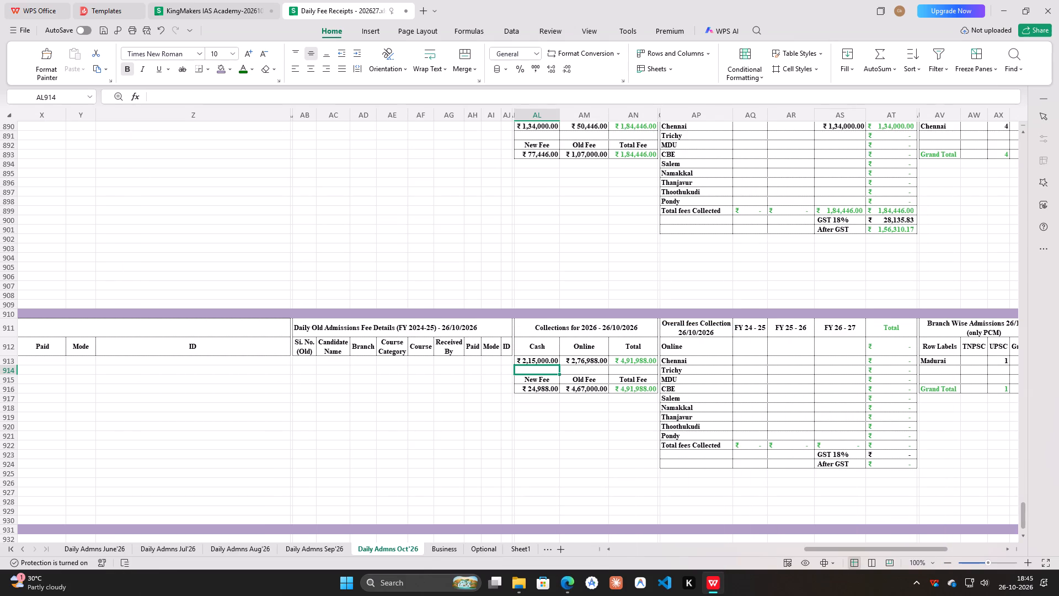
pyautogui.write('6000')
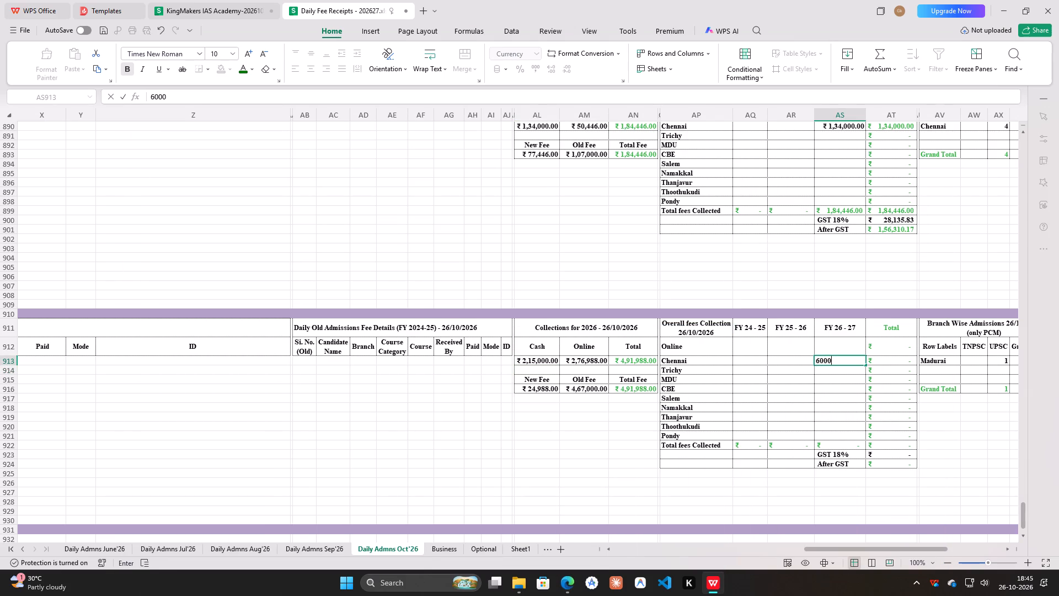
pyautogui.press('Return')
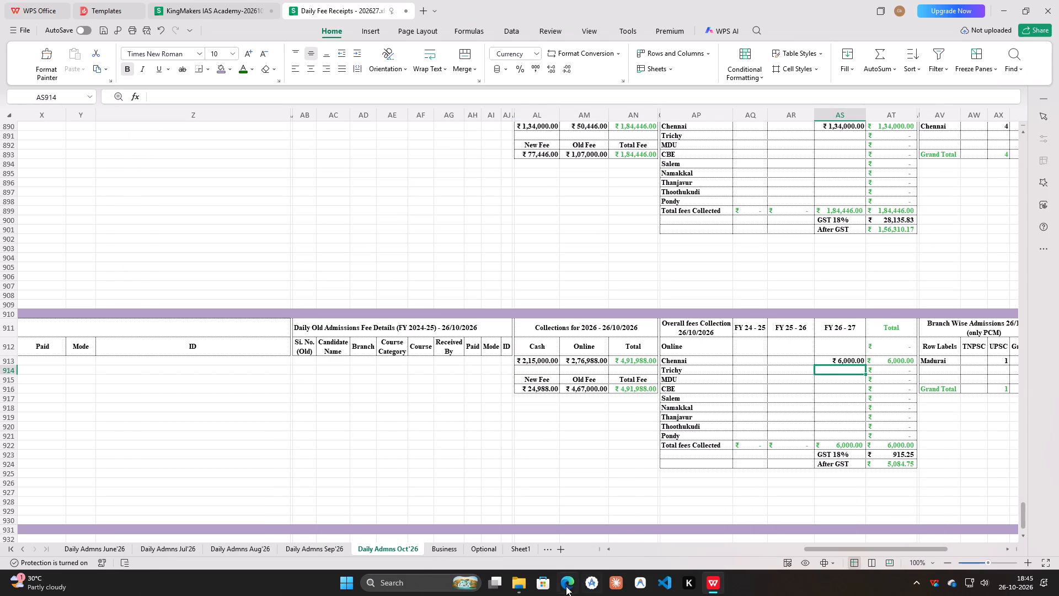
# Recheck the Chennai cash payments in Edge, then enter 189000 as Pondy's FY 26 - 27 collection for 26/10/2026 in AS921 of the WPS workbook.
pyautogui.click(561, 583)
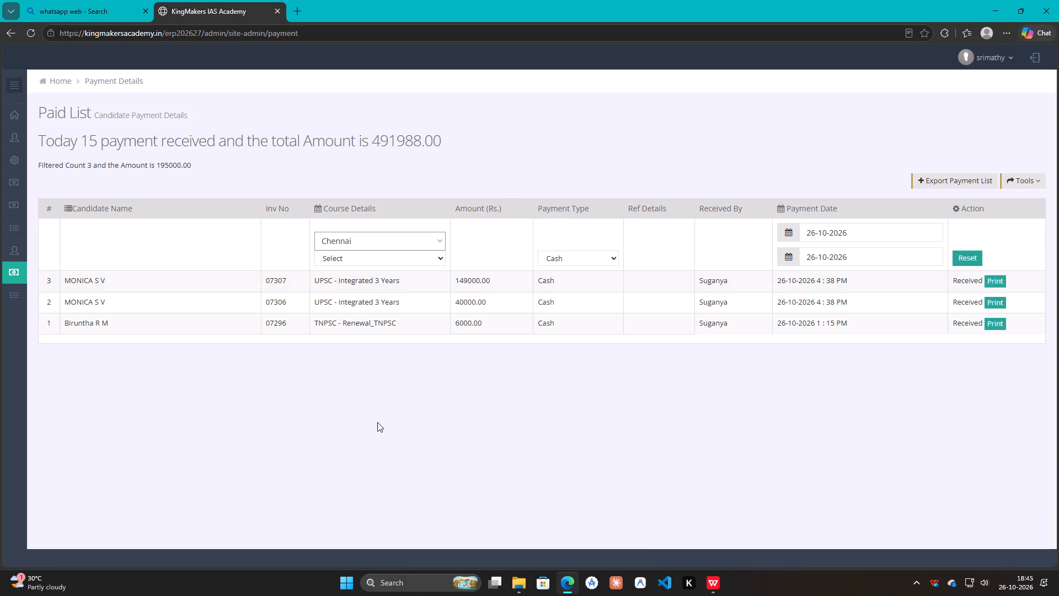
pyautogui.click(564, 592)
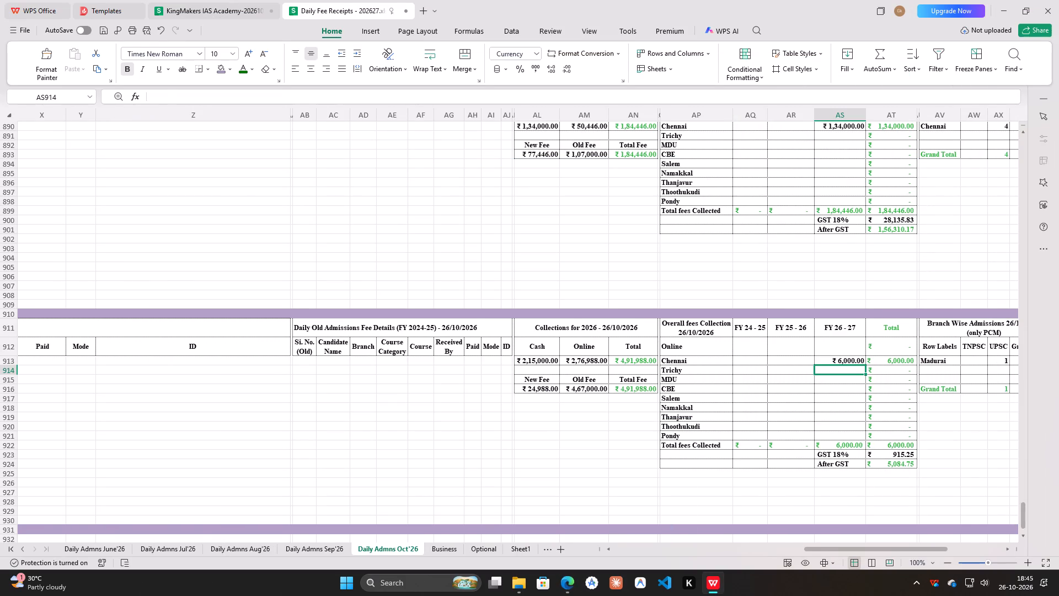
pyautogui.click(692, 439)
pyautogui.click(857, 435)
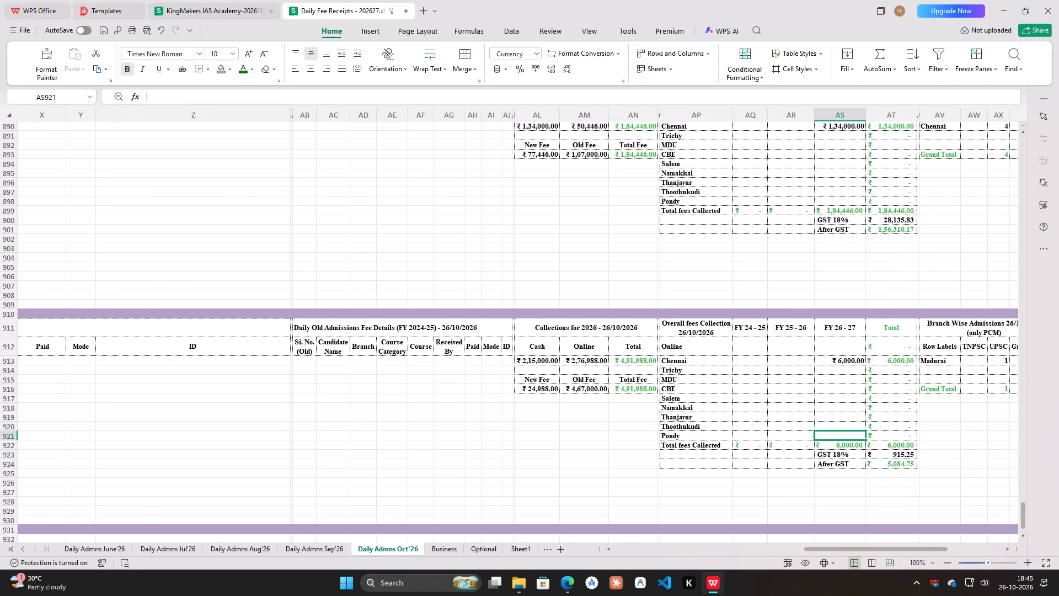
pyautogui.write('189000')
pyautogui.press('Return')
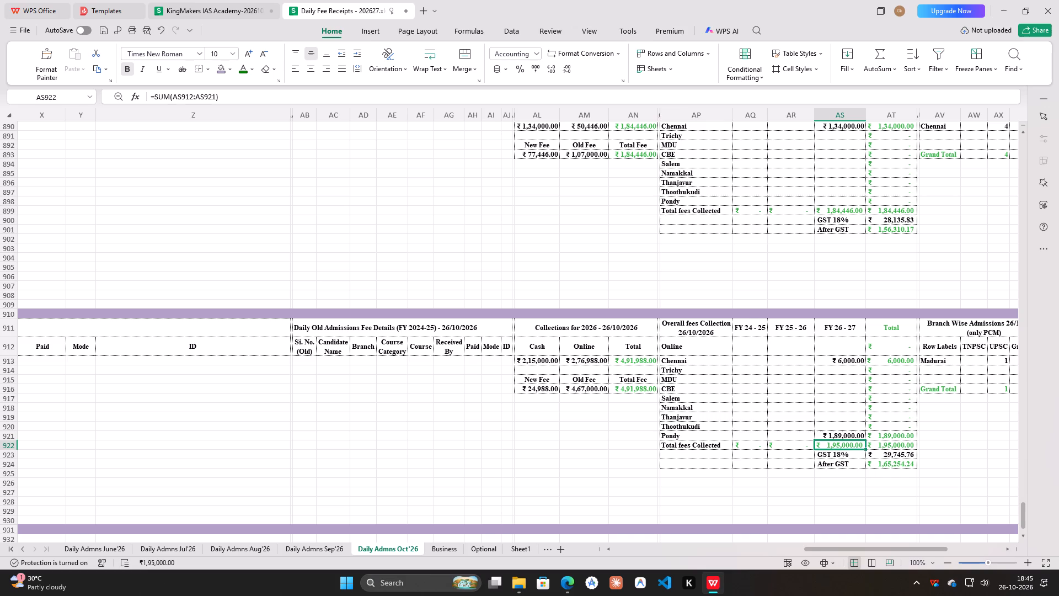
# Return to the Paid List in Edge and change the branch filter to Coimbatore for the 26-10-2026 Cash payments.
pyautogui.click(569, 583)
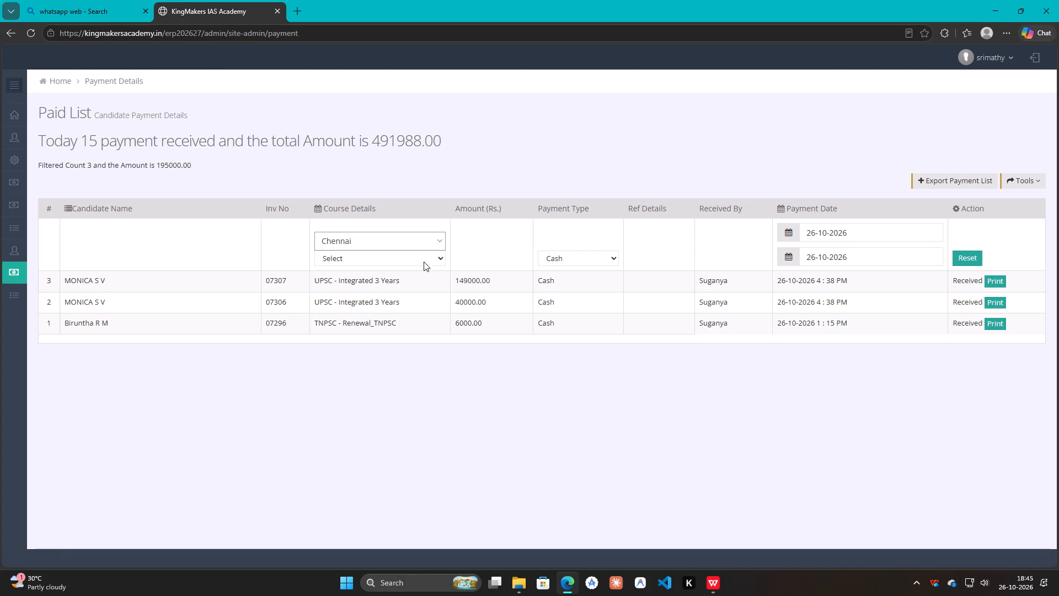
pyautogui.click(438, 240)
pyautogui.click(352, 307)
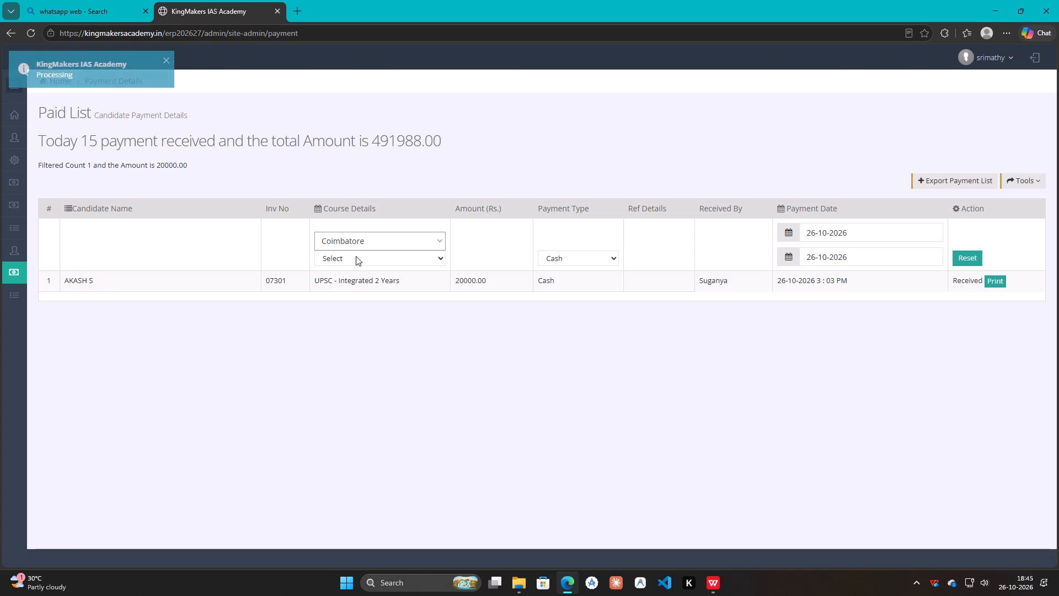
# Switch back to the WPS workbook and enter 20000 as CBE's FY 26 - 27 collection for 26/10/2026 in AS916.
pyautogui.click(567, 588)
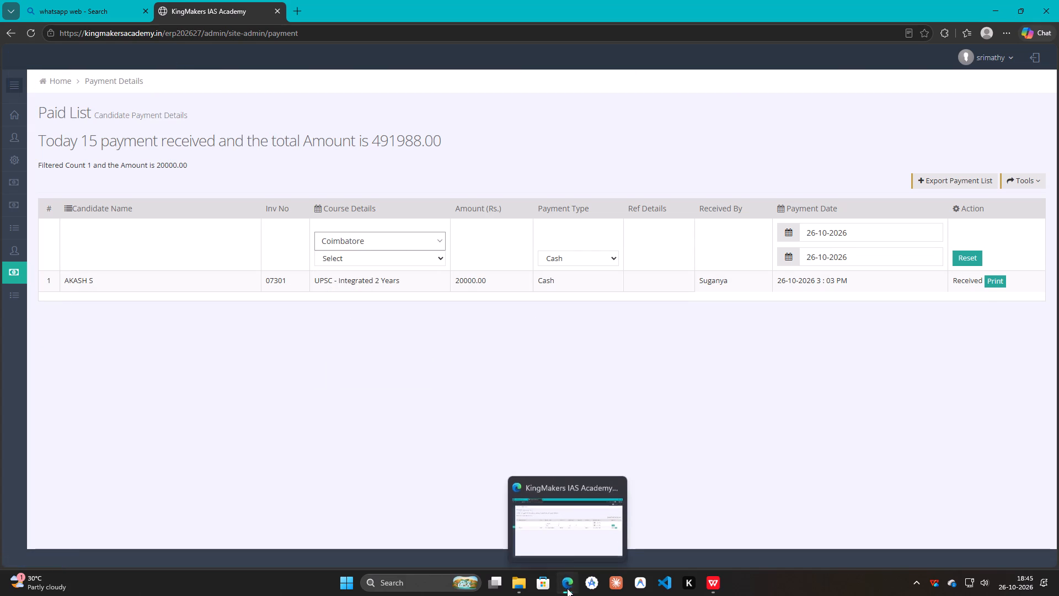
pyautogui.click(692, 387)
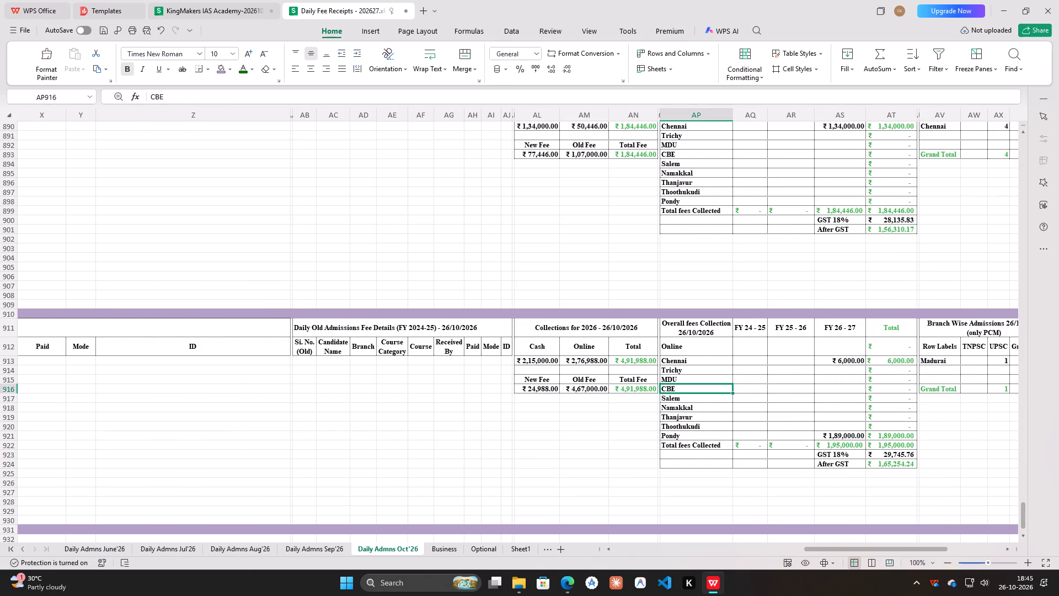
pyautogui.press('Right')
pyautogui.press('Right')
pyautogui.press('Right')
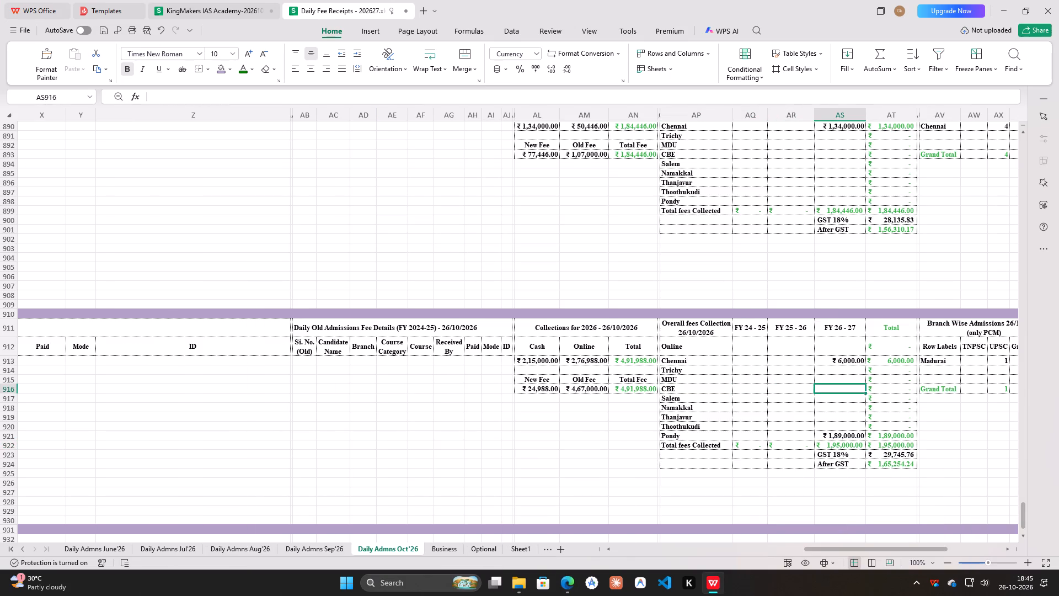
pyautogui.write('20000')
pyautogui.press('Return')
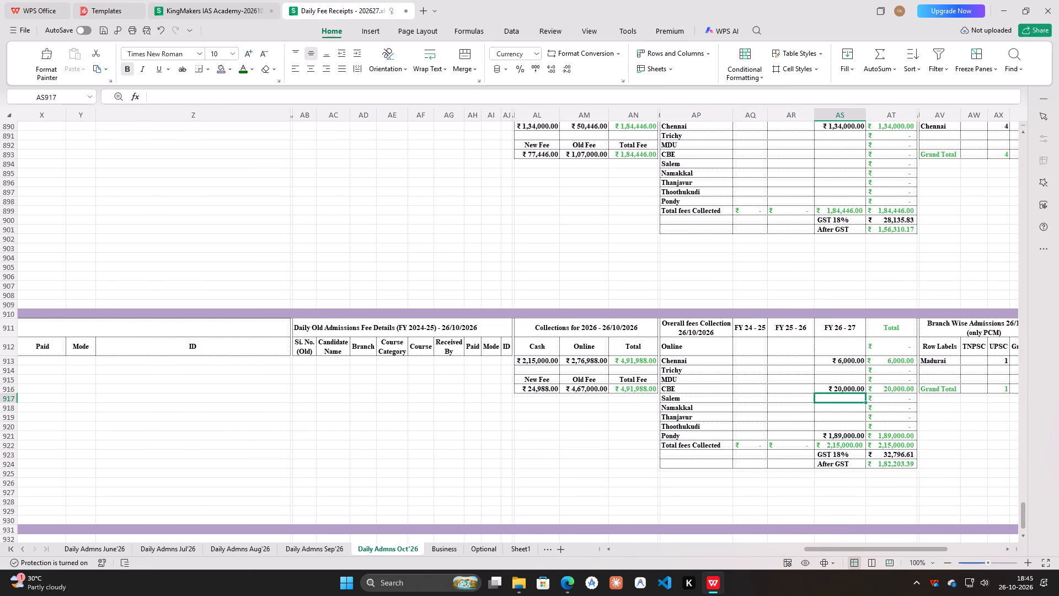
# In Edge's Paid List, check 26-10-2026 Cash payments for Madurai, Namakkal, Pondicherry, Salem, SALEM (SONA), Thanjavur, Trichy and TUTICORIN one by one.
pyautogui.click(563, 591)
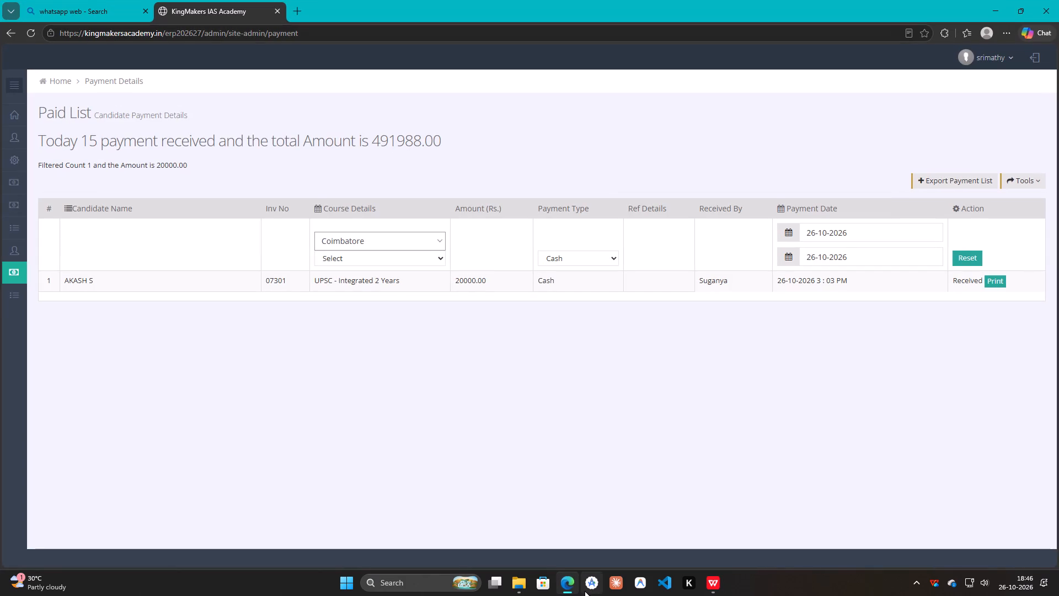
pyautogui.click(435, 249)
pyautogui.click(347, 333)
pyautogui.click(376, 241)
pyautogui.click(357, 349)
pyautogui.click(371, 242)
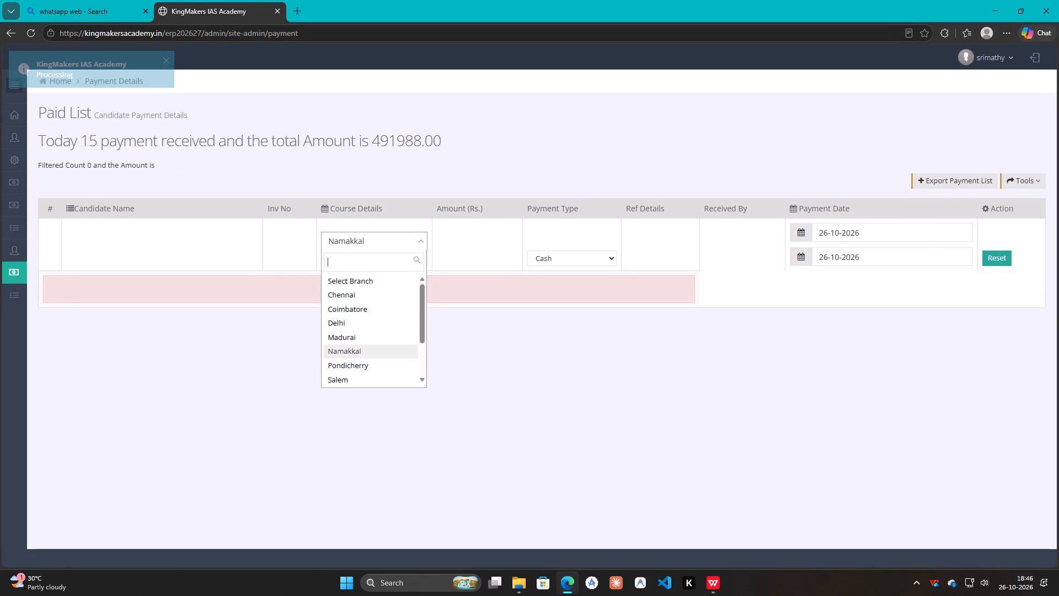
pyautogui.click(362, 359)
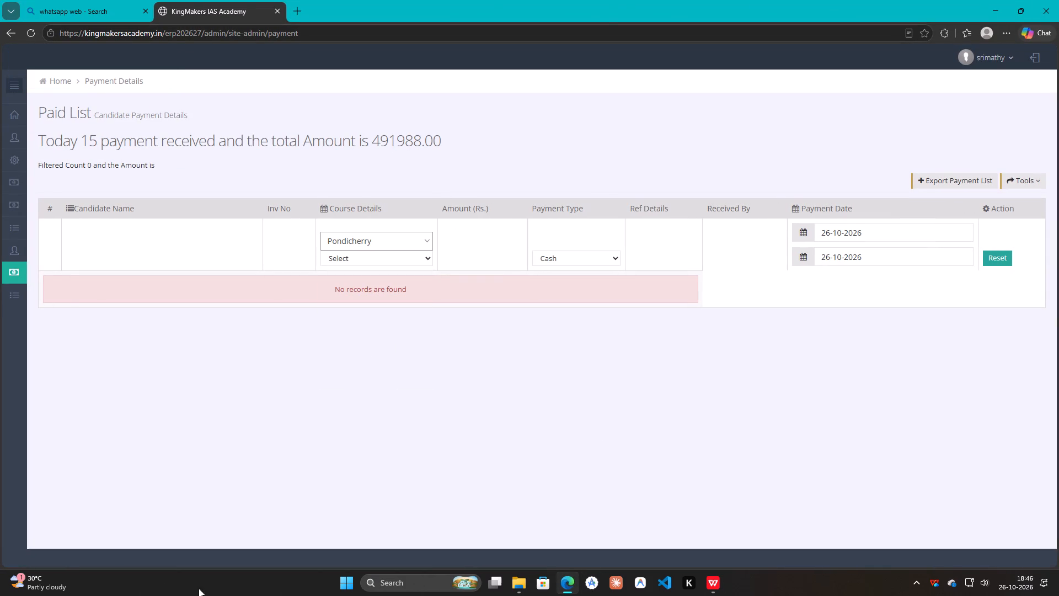
pyautogui.click(373, 241)
pyautogui.click(347, 381)
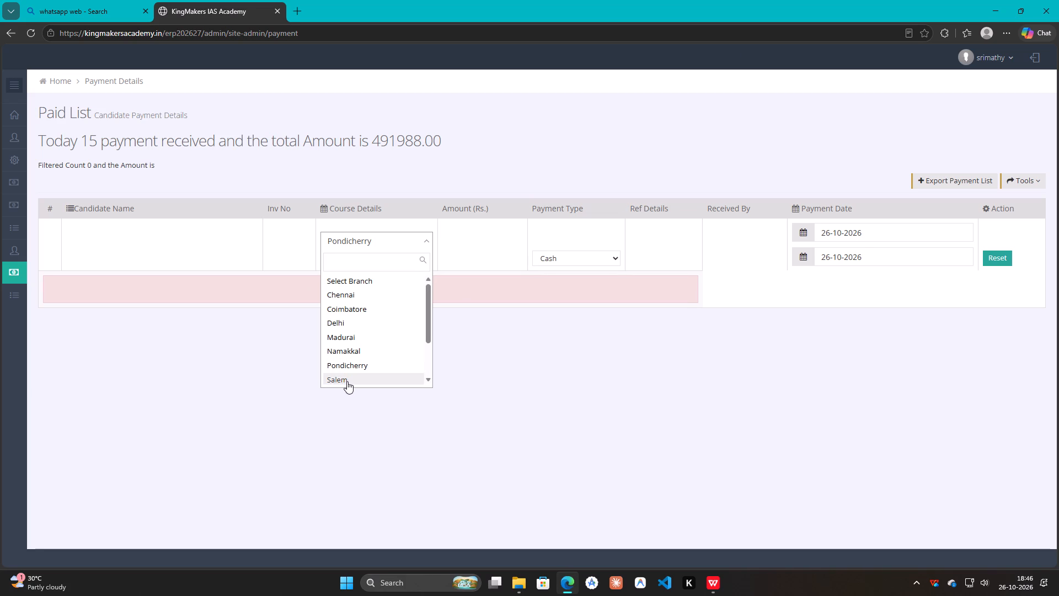
pyautogui.click(379, 234)
pyautogui.moveTo(418, 303); pyautogui.dragTo(429, 374)
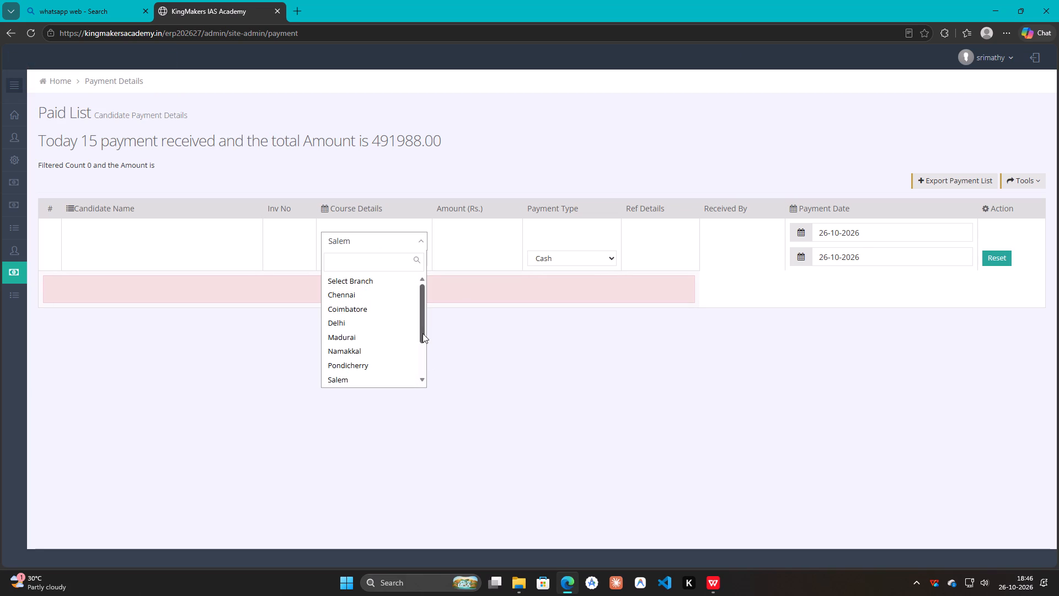
pyautogui.moveTo(422, 331); pyautogui.dragTo(422, 384)
pyautogui.click(346, 336)
pyautogui.click(381, 244)
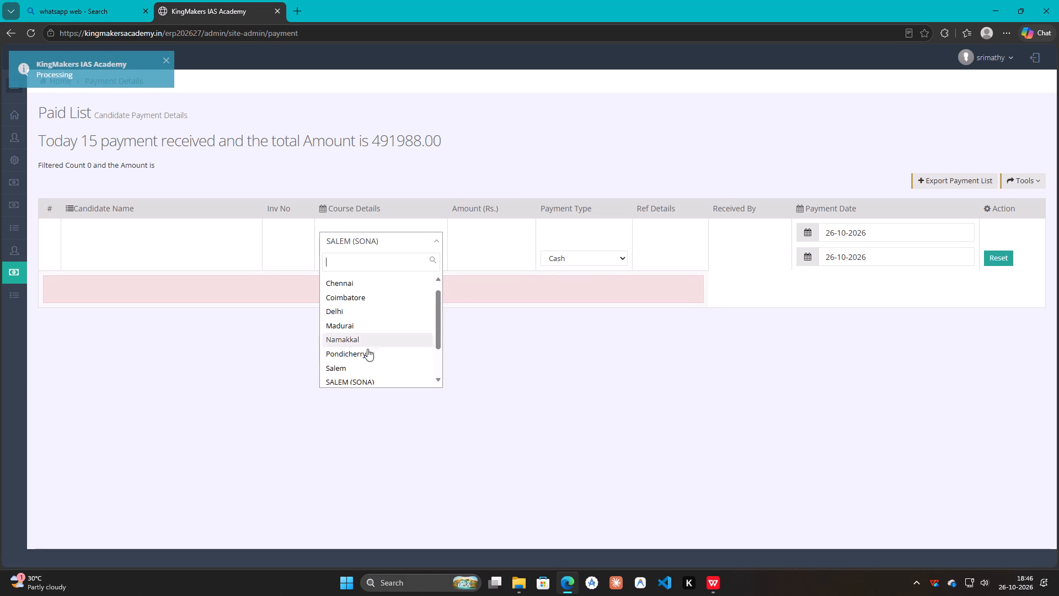
pyautogui.moveTo(437, 339); pyautogui.dragTo(443, 389)
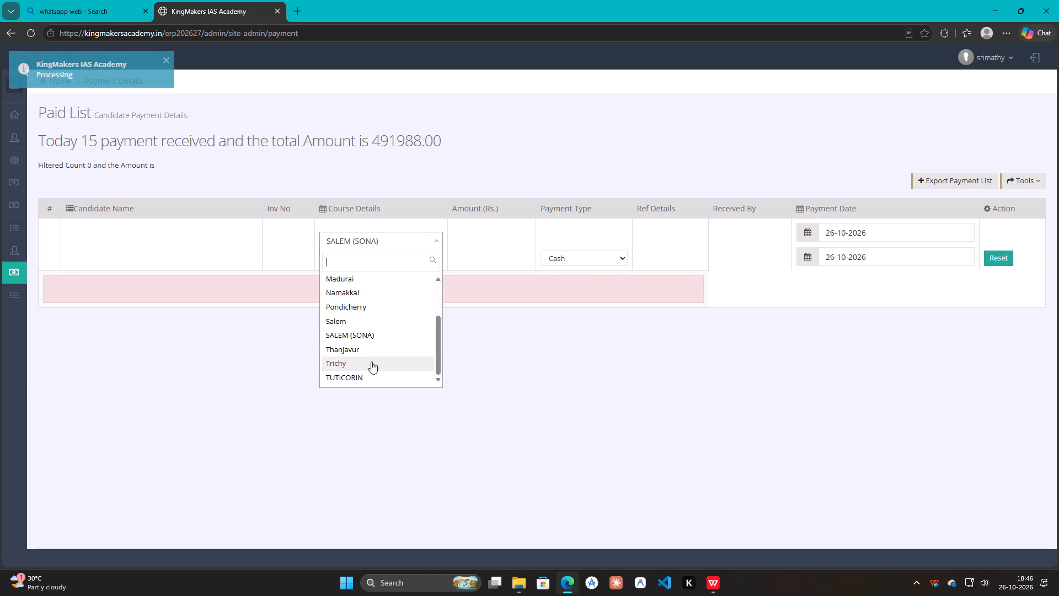
pyautogui.click(350, 352)
pyautogui.click(398, 240)
pyautogui.moveTo(421, 312); pyautogui.dragTo(424, 363)
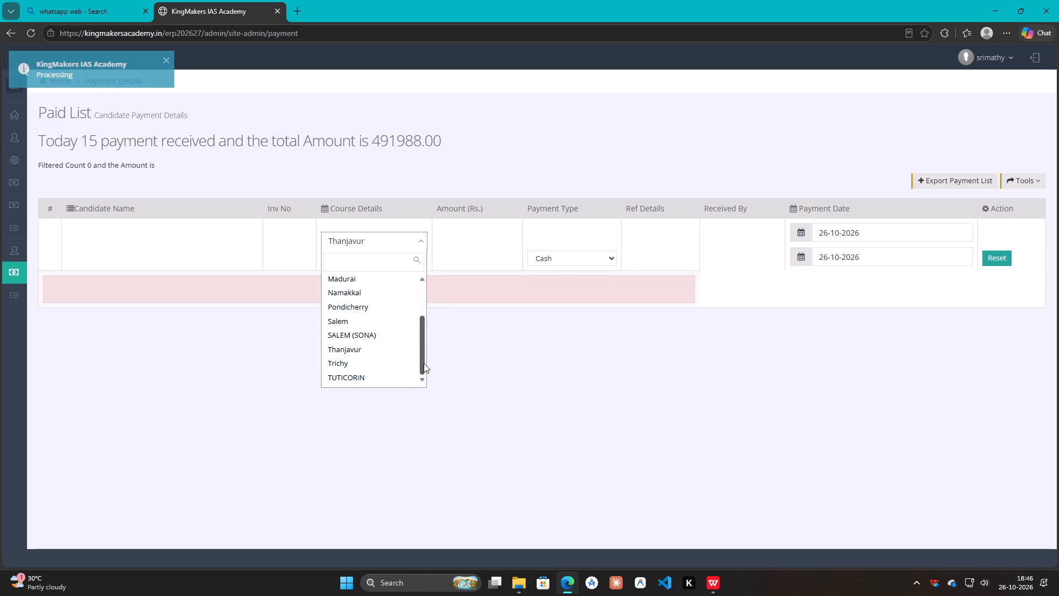
pyautogui.moveTo(424, 363); pyautogui.dragTo(423, 381)
pyautogui.click(345, 365)
pyautogui.click(395, 247)
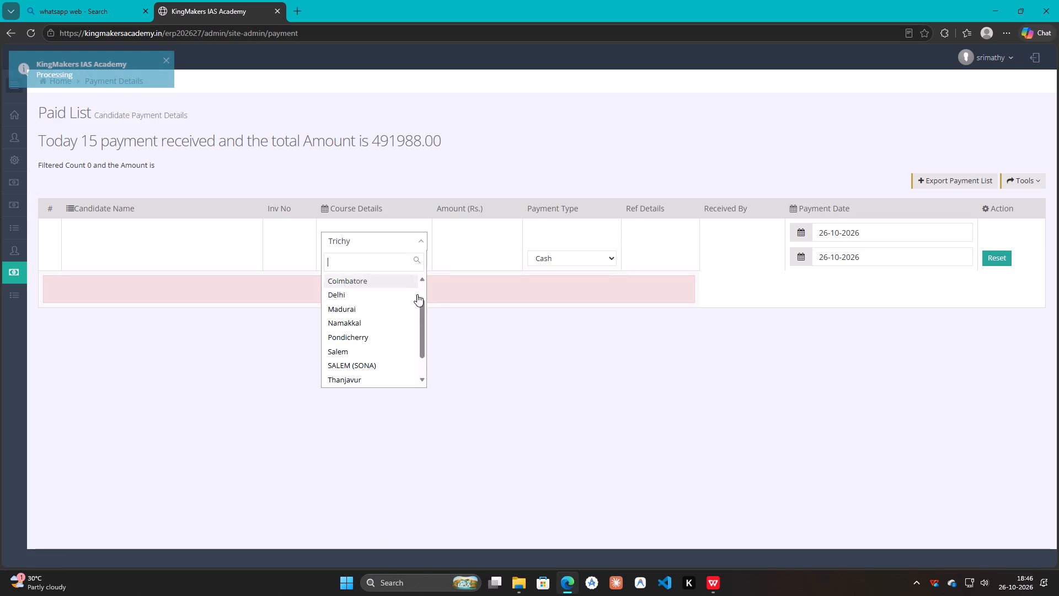
pyautogui.moveTo(422, 348); pyautogui.dragTo(425, 409)
pyautogui.click(359, 382)
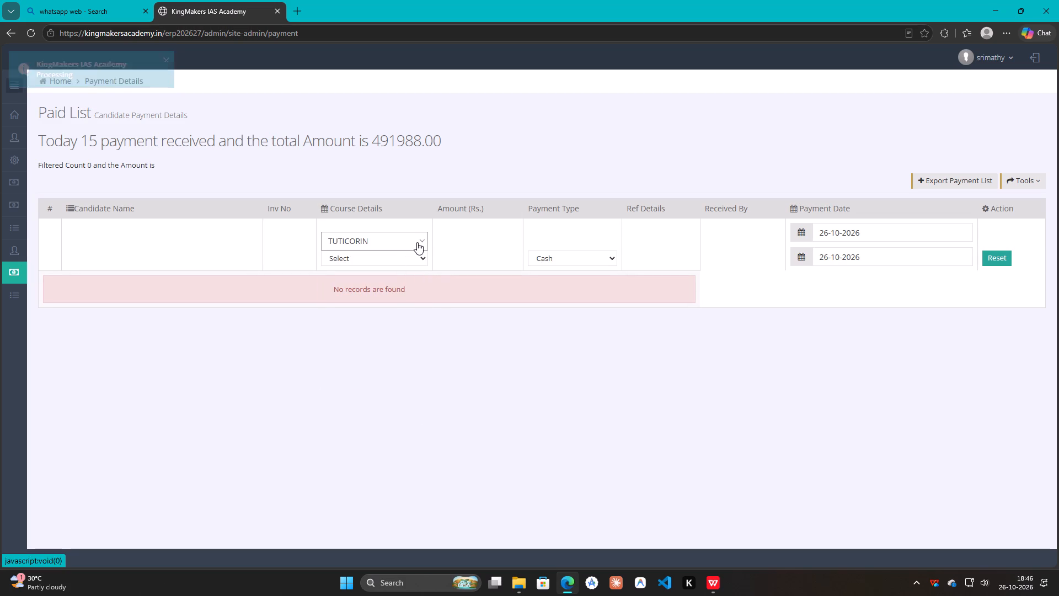
pyautogui.click(415, 242)
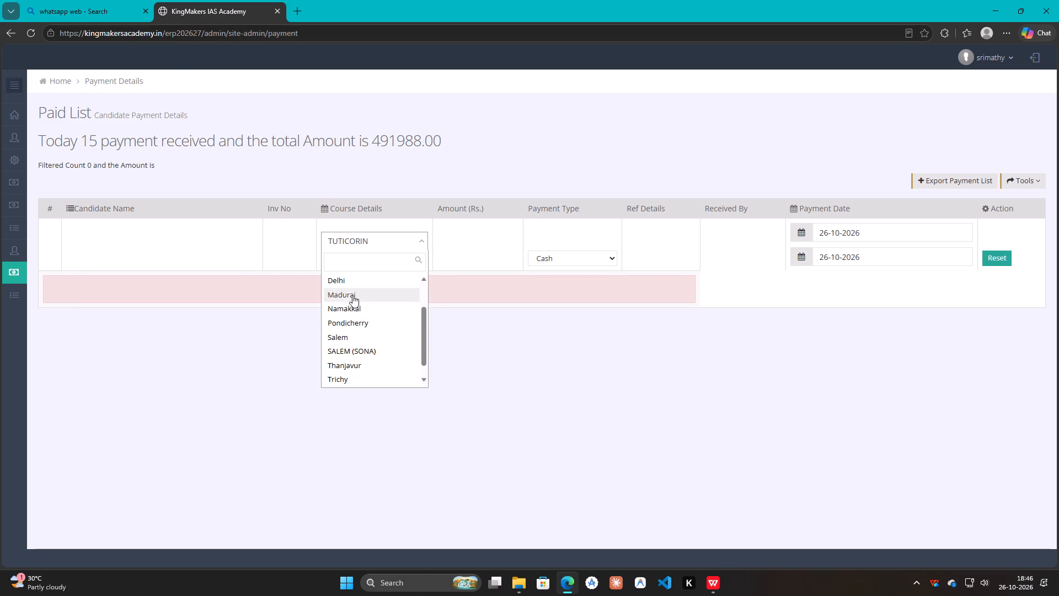
pyautogui.moveTo(425, 329); pyautogui.dragTo(444, 269)
pyautogui.click(343, 297)
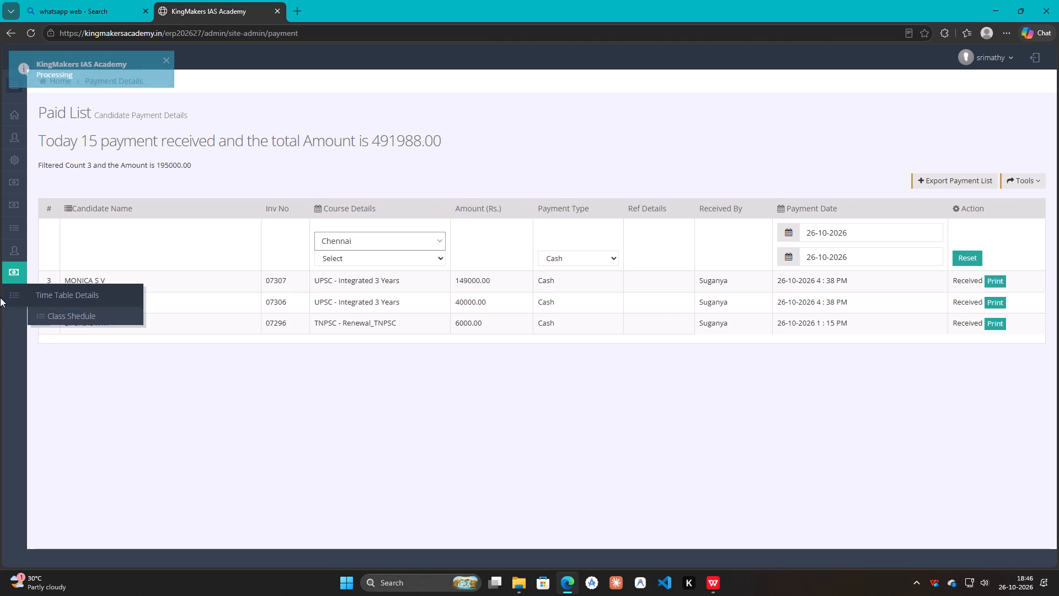
pyautogui.moveTo(57, 279); pyautogui.dragTo(148, 272)
pyautogui.hotkey('ctrl', 'c')
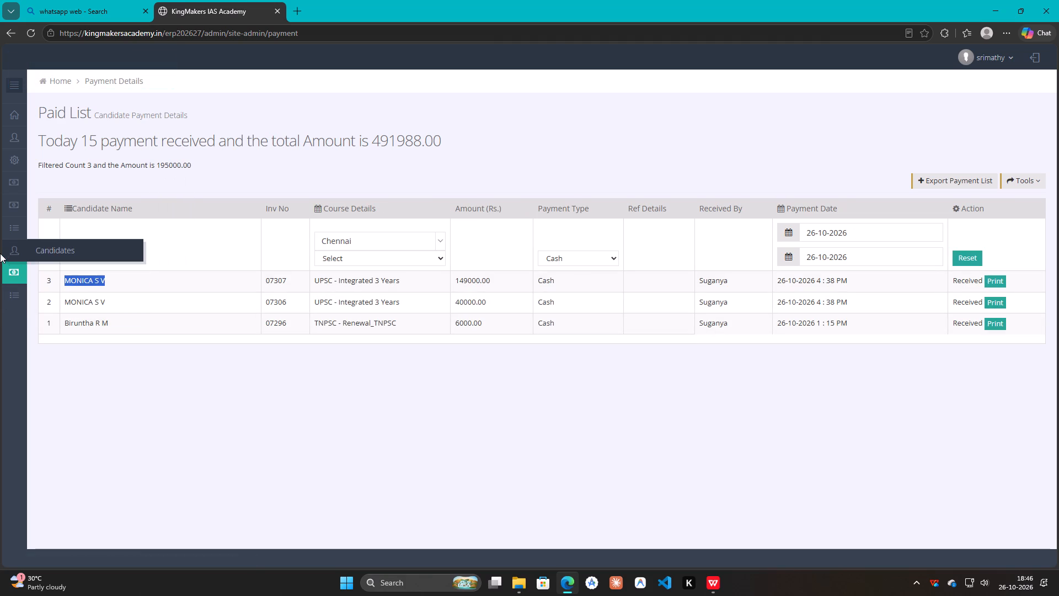
pyautogui.click(41, 253)
pyautogui.click(211, 196)
pyautogui.hotkey('ctrl', 'v')
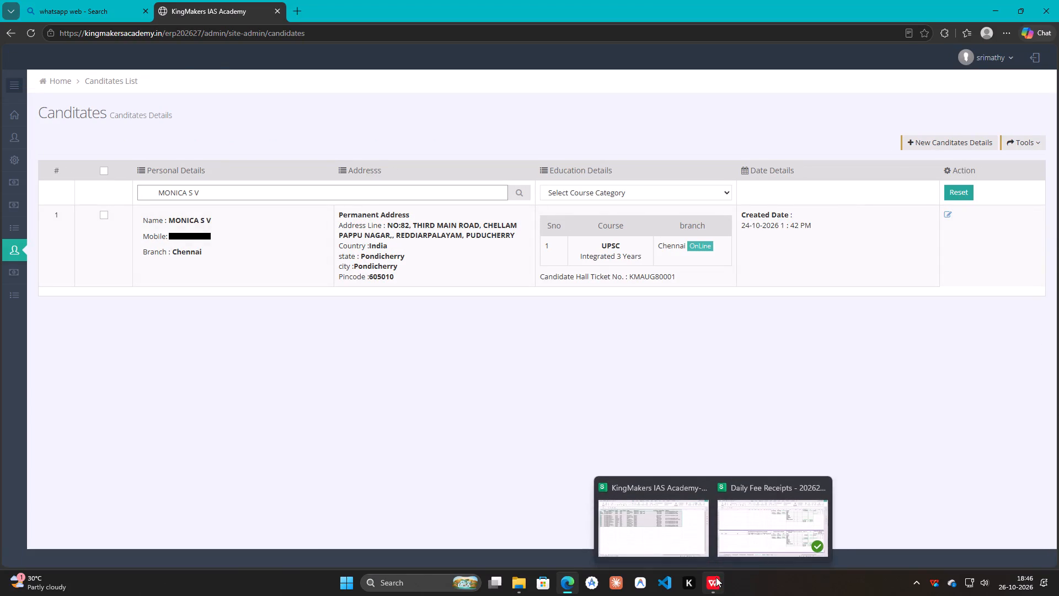
# Switch to the WPS workbook and set the 25/10/2026 FY 26 - 27 collections to 124000 for Chennai (AS890) and 10000 for Trichy (AS891).
pyautogui.click(729, 527)
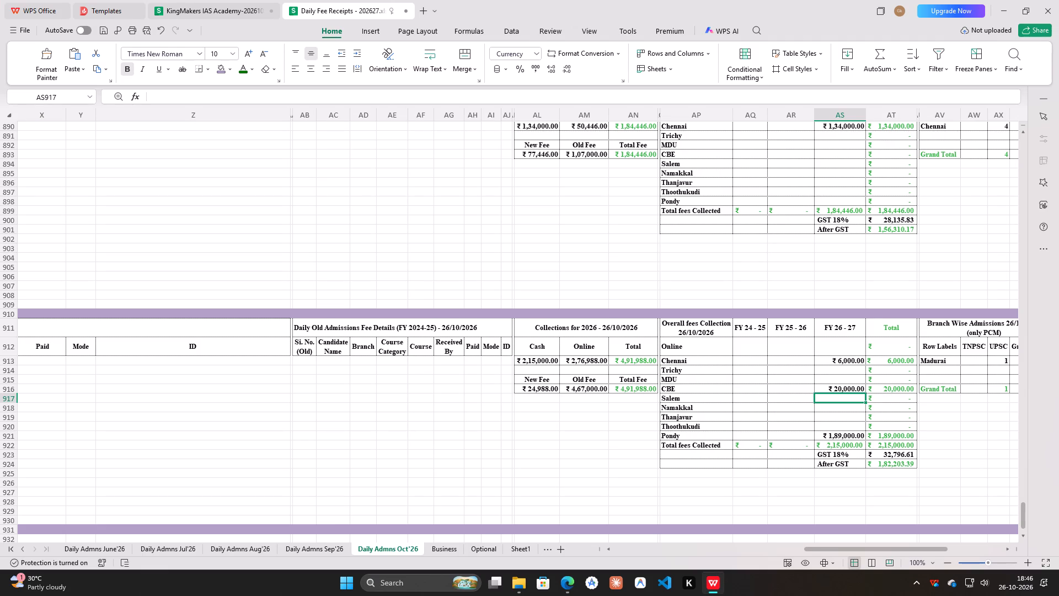
pyautogui.scroll(4, 896, 283)
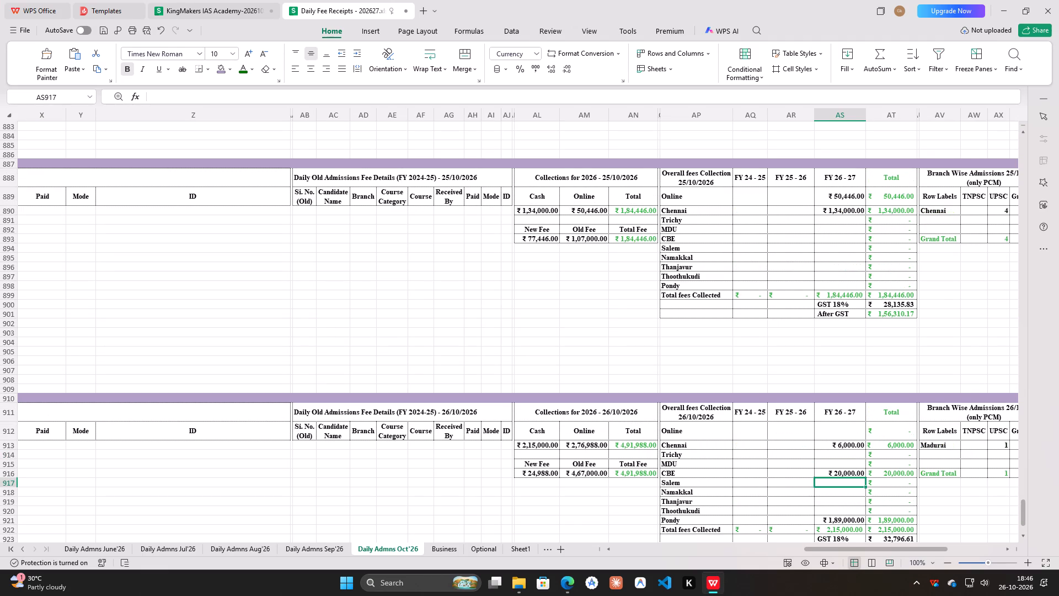
pyautogui.click(849, 315)
pyautogui.click(835, 238)
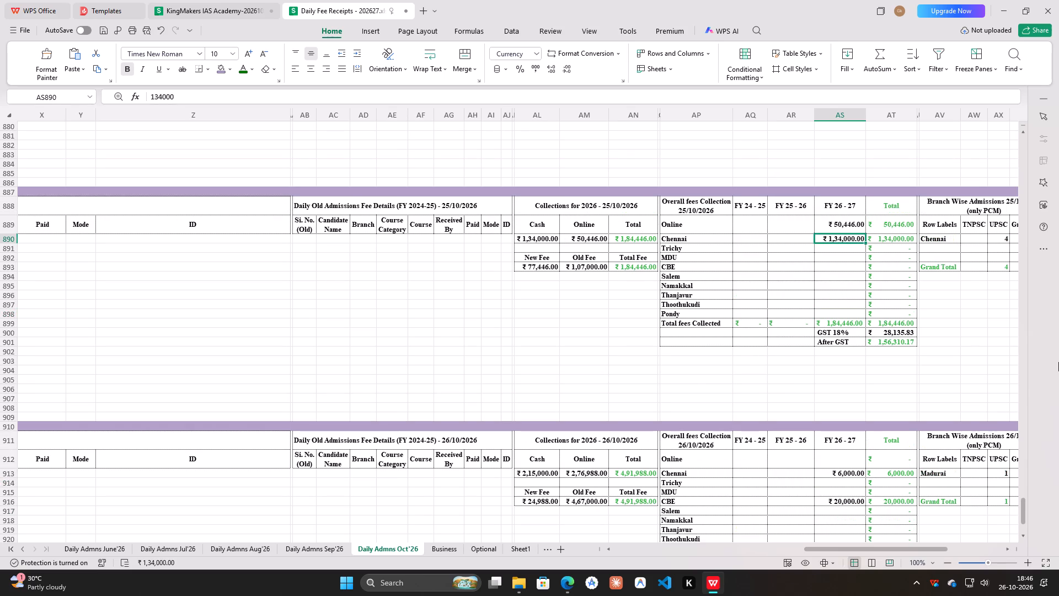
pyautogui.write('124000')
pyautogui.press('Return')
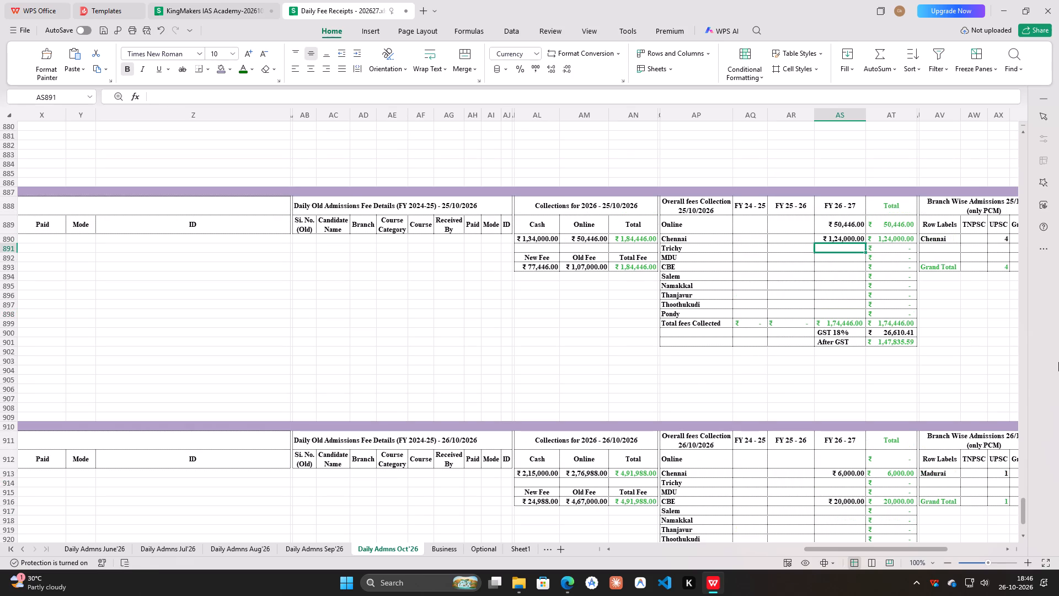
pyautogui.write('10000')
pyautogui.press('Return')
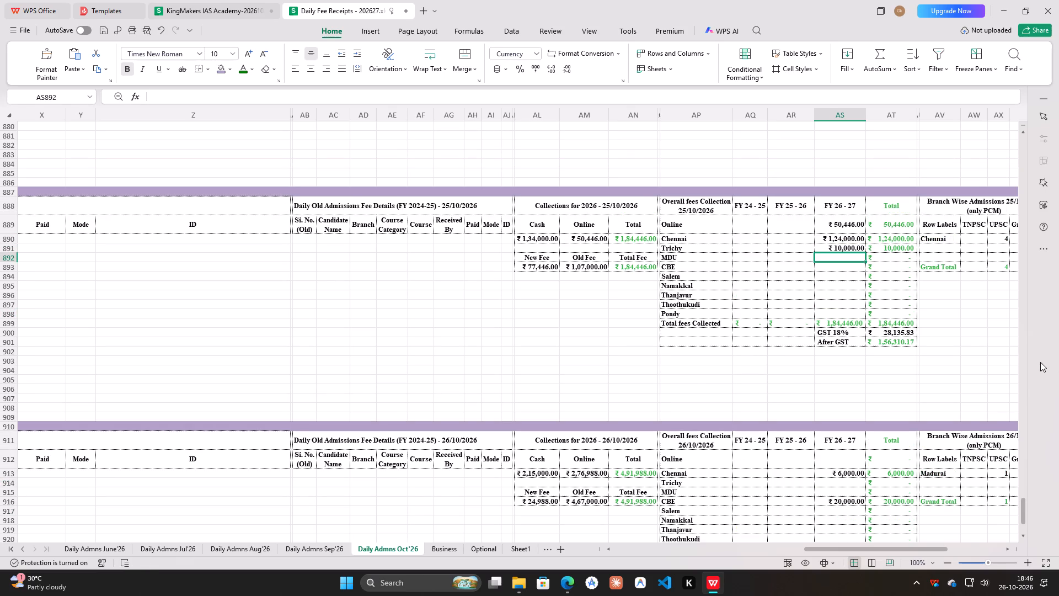
# Copy the highlighted collected-at-branch note from row 747 of Daily Admns Sep'26 into AP903 and AP926 of Daily Admns Oct'26.
pyautogui.click(323, 548)
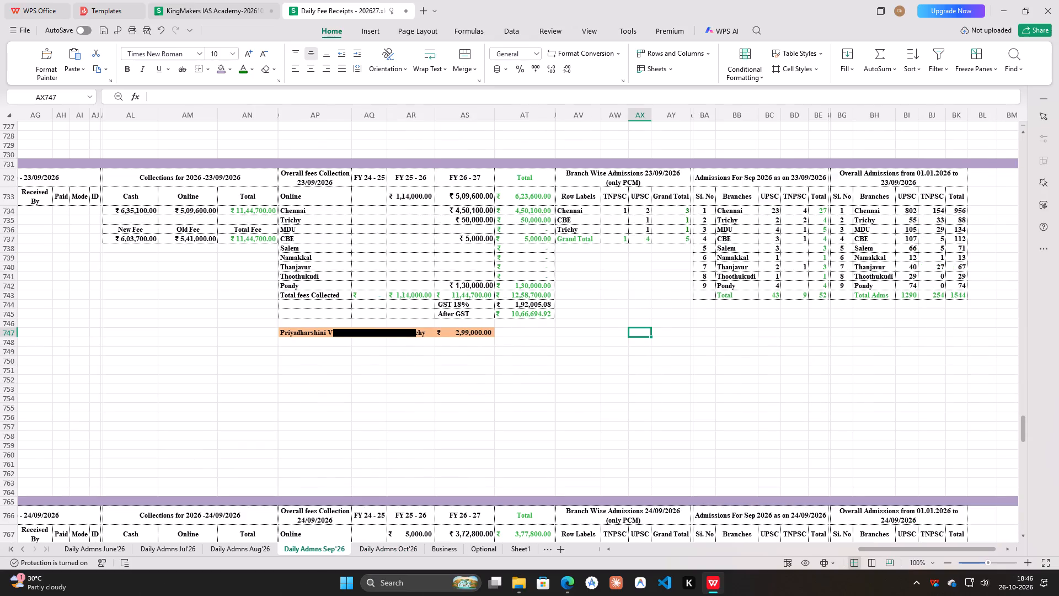
pyautogui.click(298, 334)
pyautogui.moveTo(298, 334); pyautogui.dragTo(481, 331)
pyautogui.hotkey('ctrl', 'c')
pyautogui.click(399, 544)
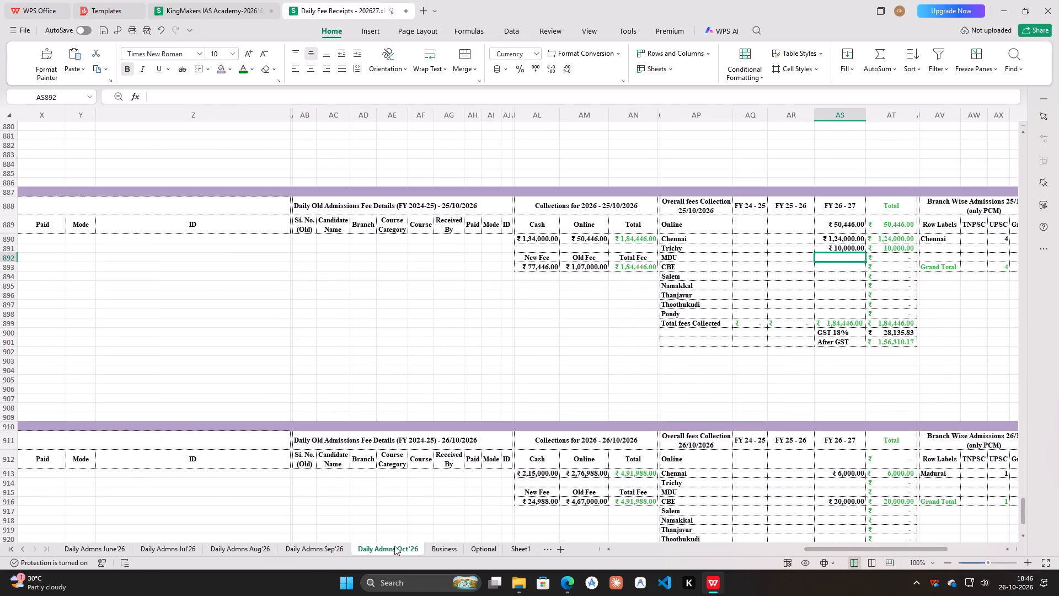
pyautogui.click(687, 358)
pyautogui.hotkey('ctrl', 'v')
pyautogui.scroll(-4, 849, 423)
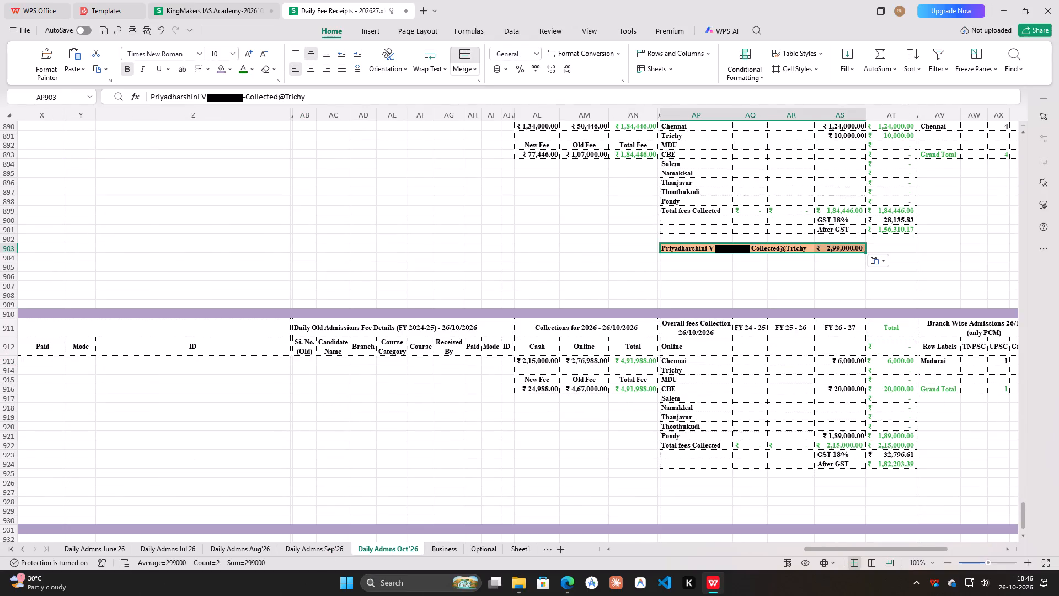
pyautogui.click(692, 485)
pyautogui.hotkey('ctrl', 'v')
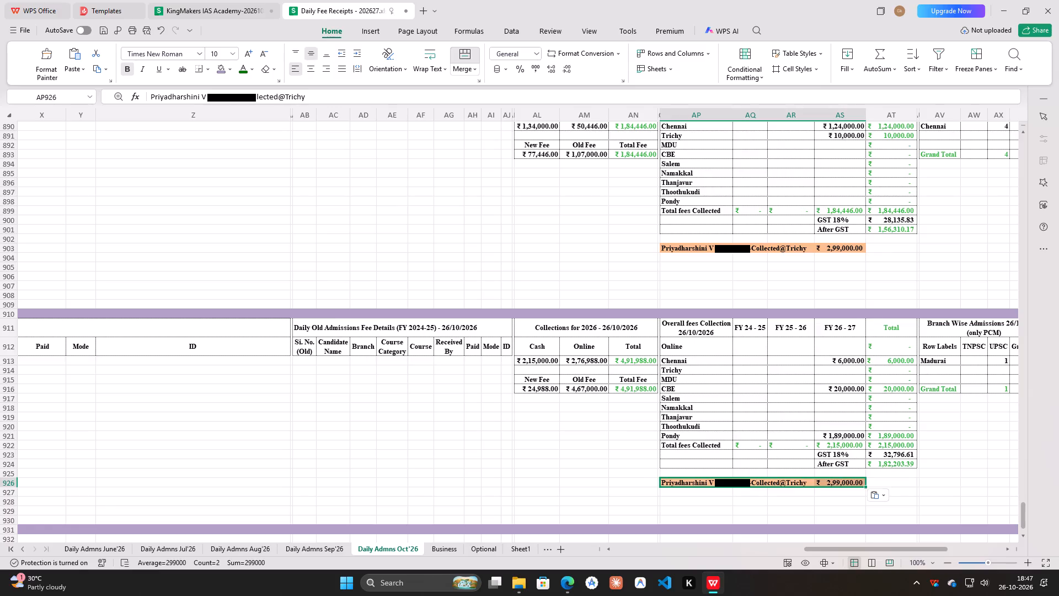
# Replace the candidate name in the 25/10/2026 note (AP903) with the new-admission candidate listed in row 891, keeping the Collected@Trichy text.
pyautogui.doubleClick(705, 248)
pyautogui.moveTo(714, 245); pyautogui.dragTo(709, 246)
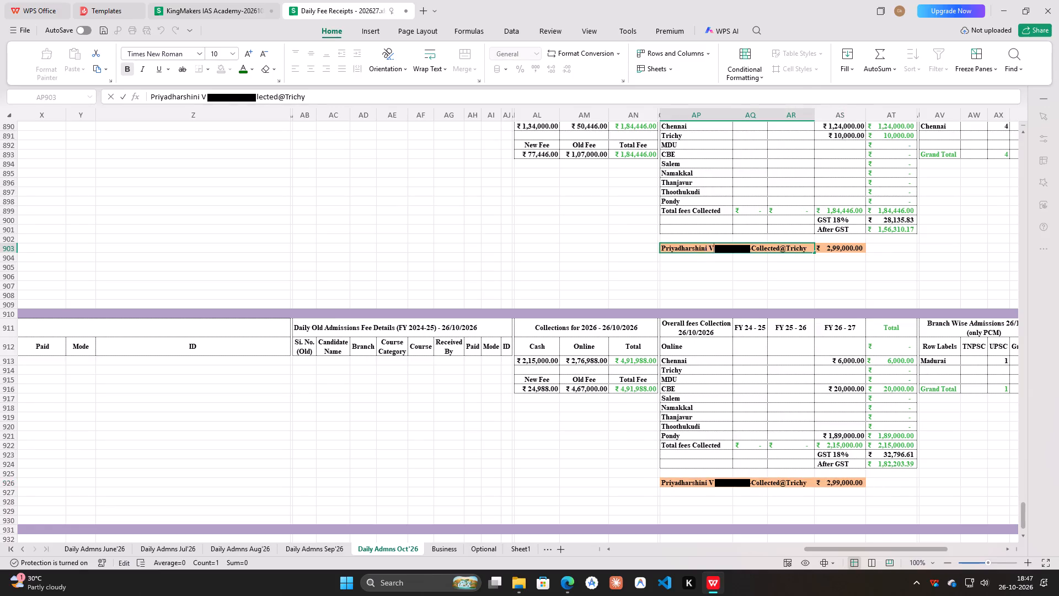
pyautogui.moveTo(709, 246); pyautogui.dragTo(650, 250)
pyautogui.press('Delete')
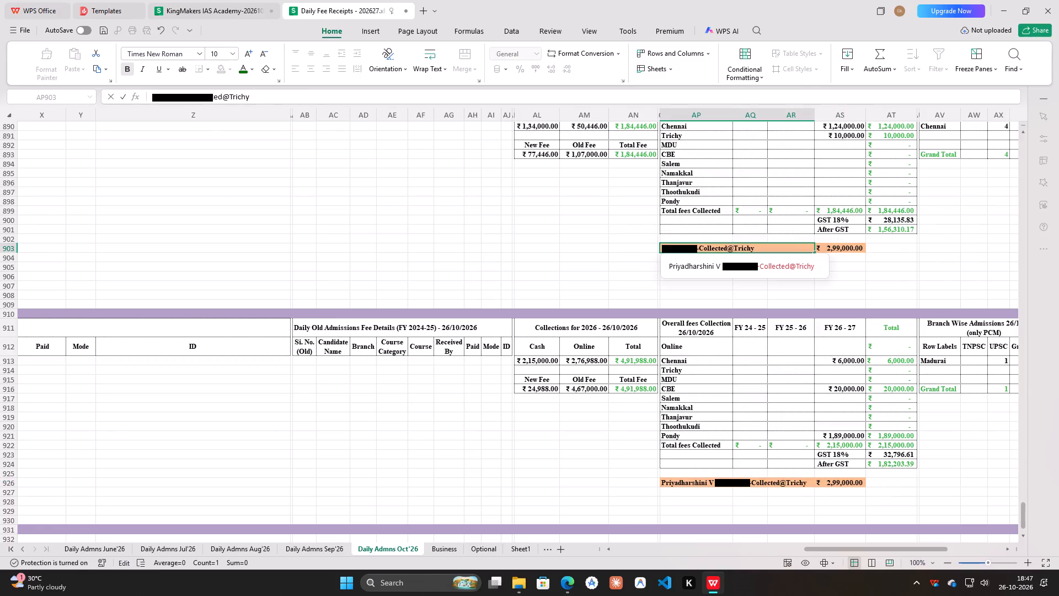
pyautogui.moveTo(937, 547); pyautogui.dragTo(703, 563)
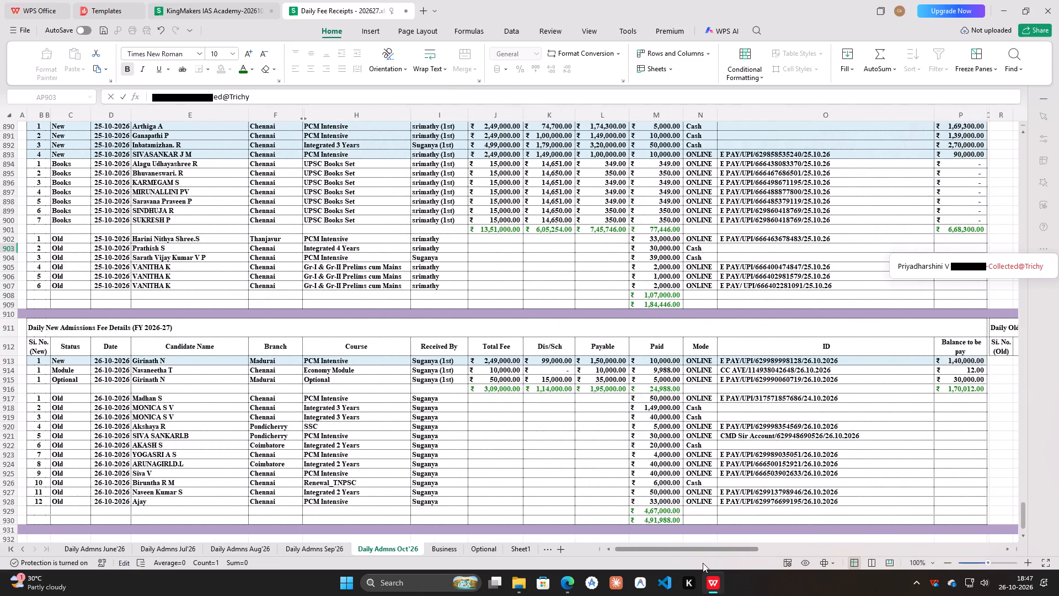
pyautogui.moveTo(703, 563); pyautogui.dragTo(889, 560)
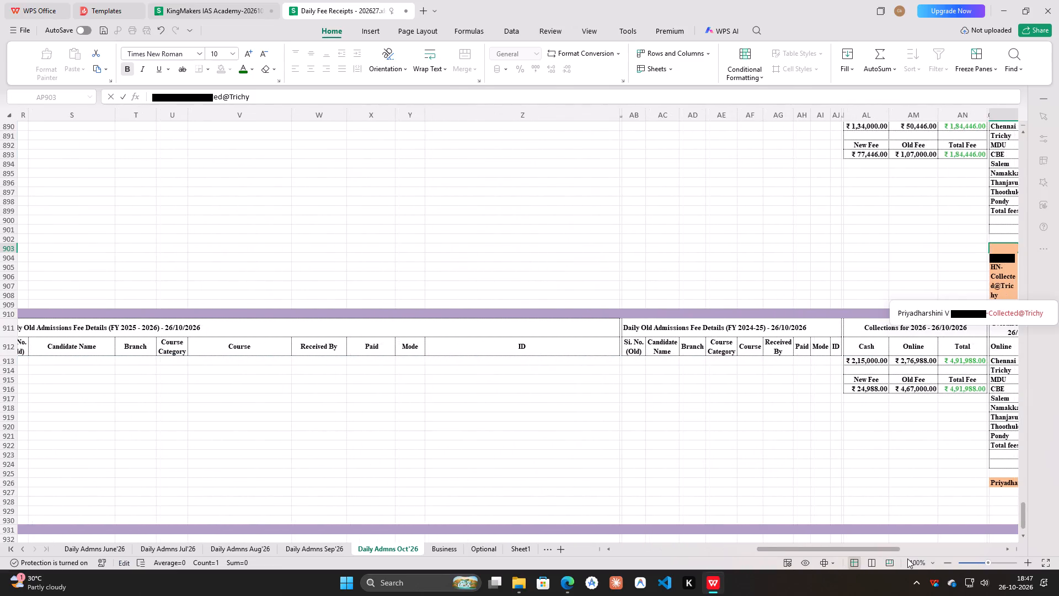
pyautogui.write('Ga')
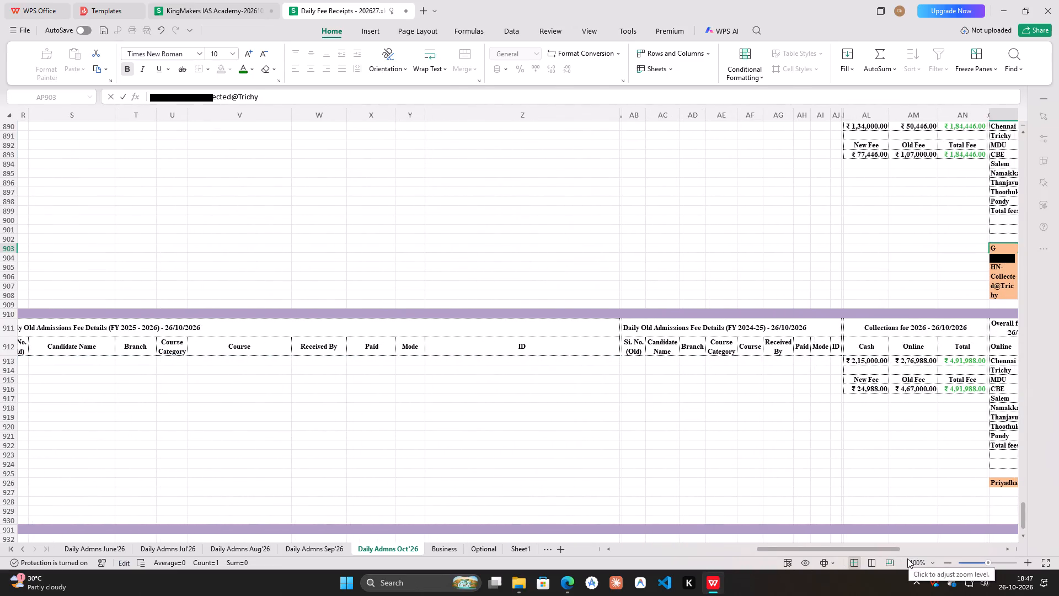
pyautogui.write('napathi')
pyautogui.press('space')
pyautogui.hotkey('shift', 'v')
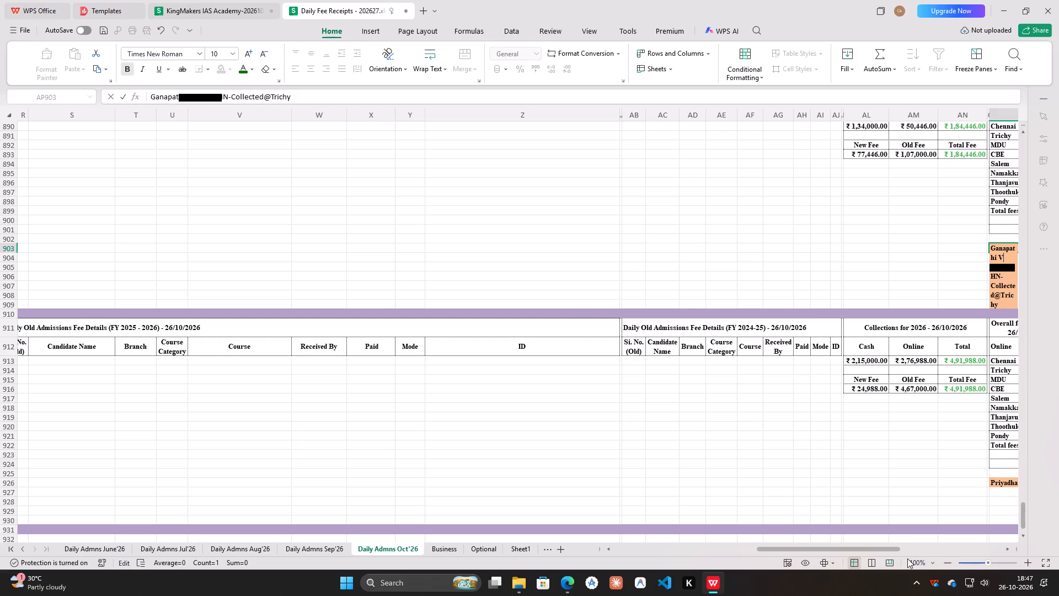
pyautogui.moveTo(878, 554); pyautogui.dragTo(536, 552)
pyautogui.moveTo(772, 547); pyautogui.dragTo(745, 528)
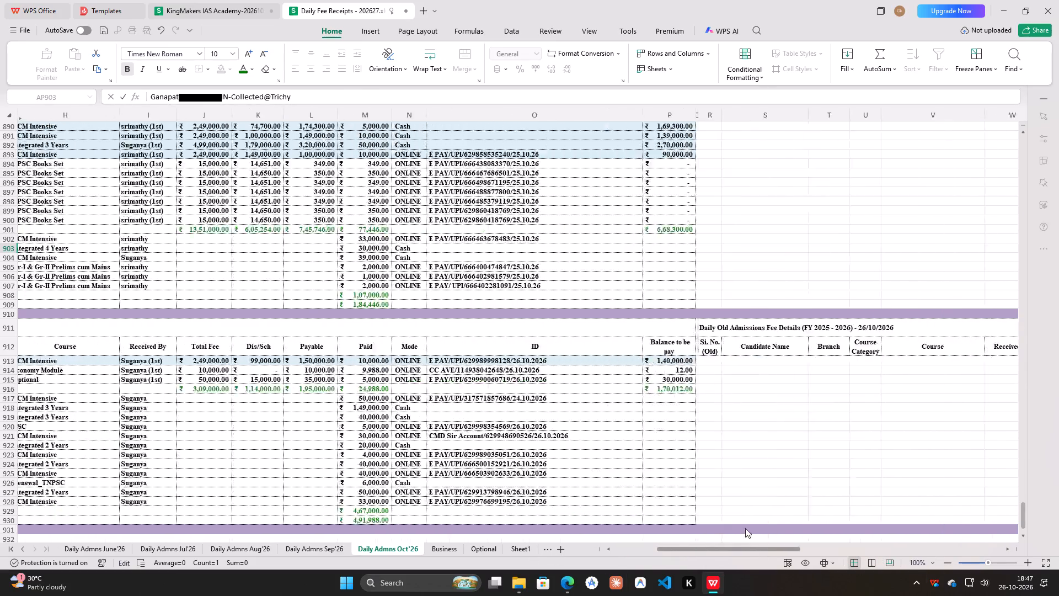
pyautogui.moveTo(745, 528); pyautogui.dragTo(871, 532)
pyautogui.click(339, 244)
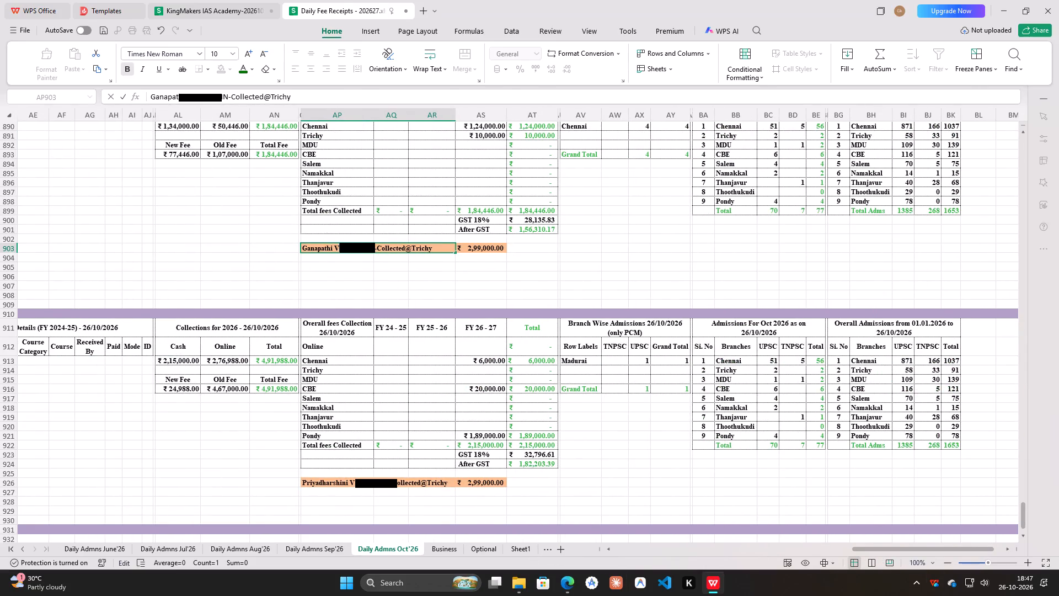
pyautogui.press('Left')
pyautogui.press('Delete')
pyautogui.hotkey('shift', 'p')
pyautogui.press('Return')
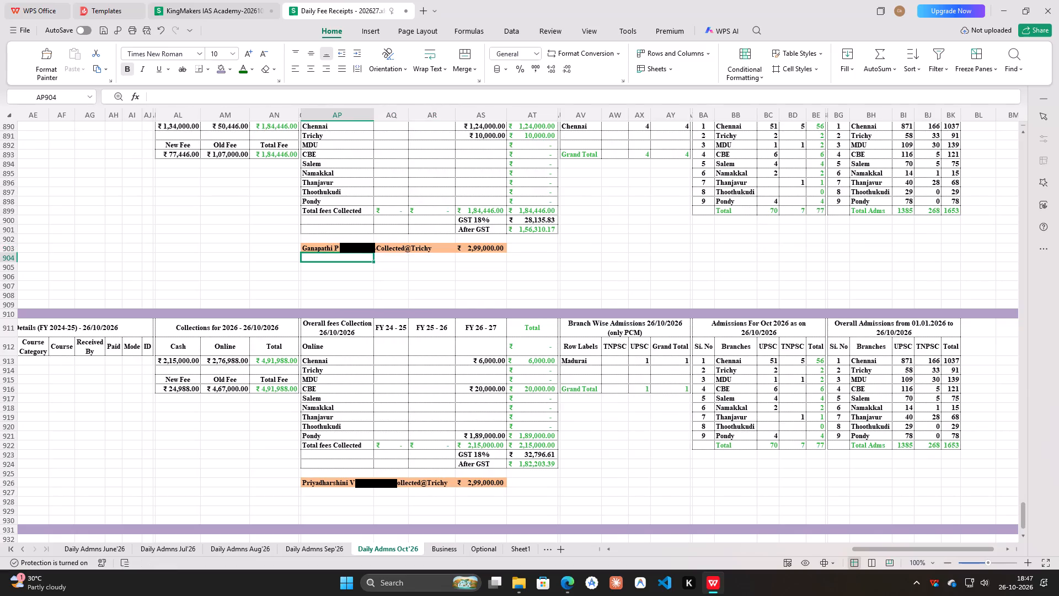
# Set the highlighted note amounts to 10000 in AS903 and 189000 in AS926.
pyautogui.click(488, 248)
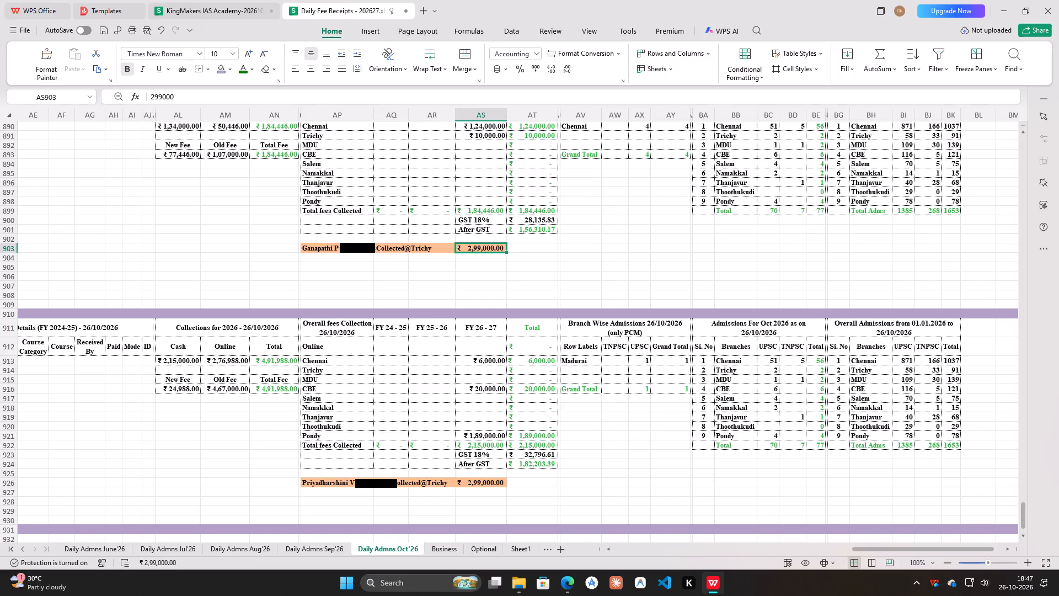
pyautogui.write('10000')
pyautogui.press('Return')
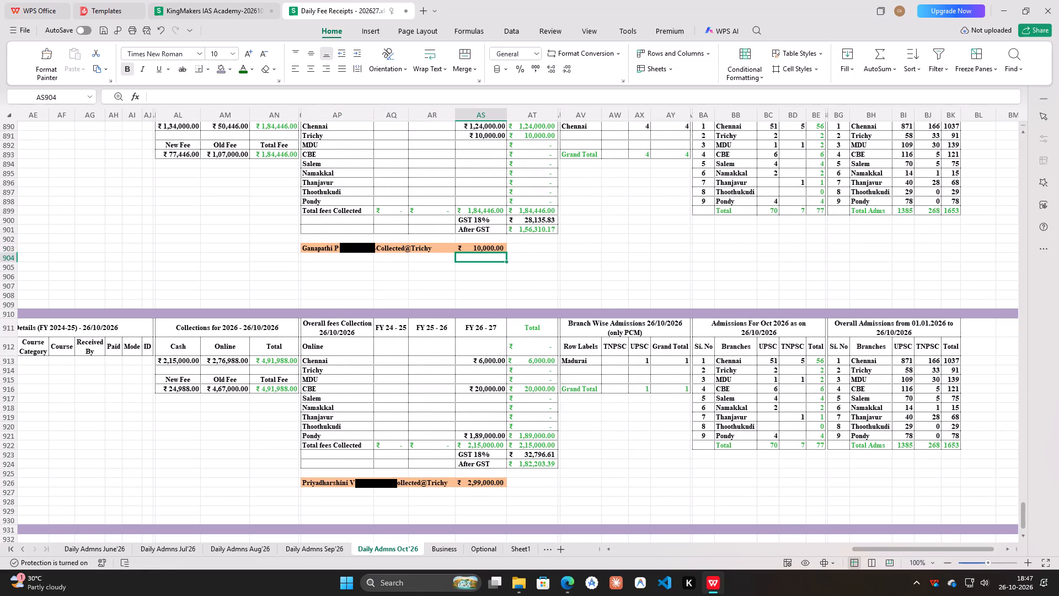
pyautogui.click(484, 485)
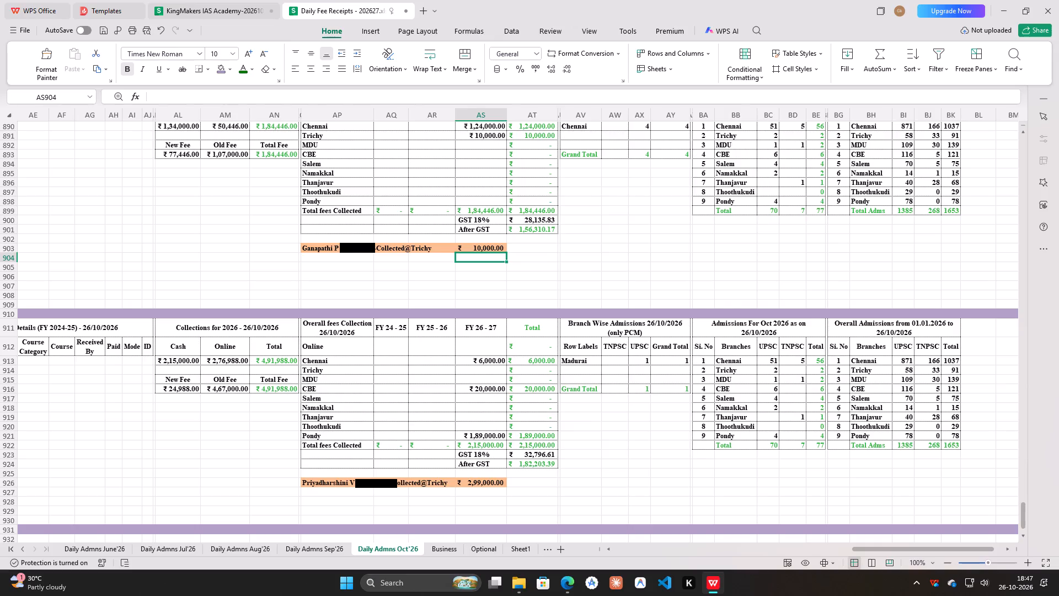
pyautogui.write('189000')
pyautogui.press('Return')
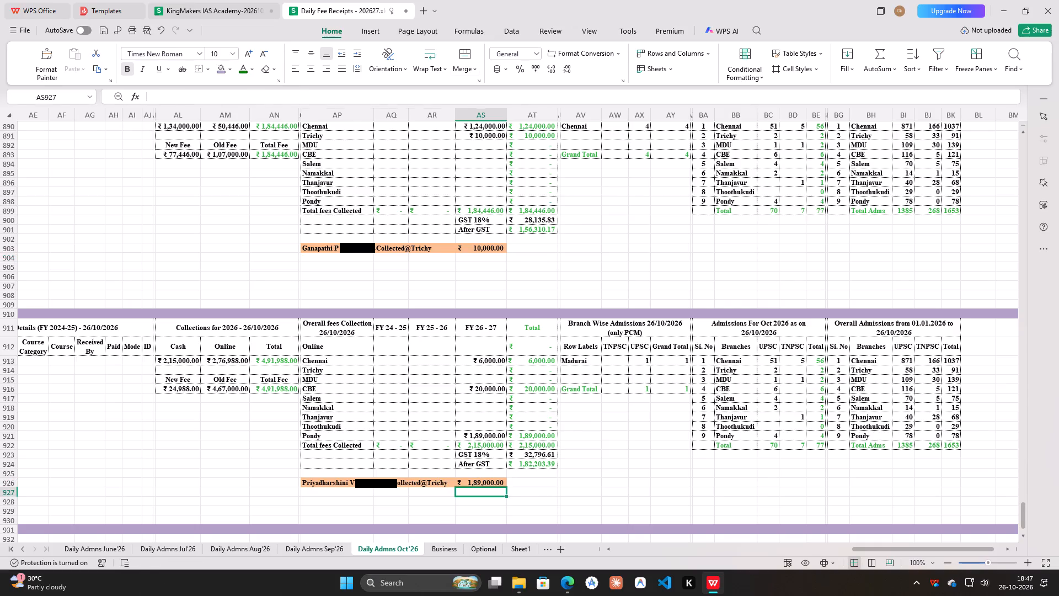
# Change the collection branch in the 26/10/2026 note (AP926) to Pondy.
pyautogui.doubleClick(450, 481)
pyautogui.press('BackSpace')
pyautogui.press('BackSpace')
pyautogui.press('BackSpace')
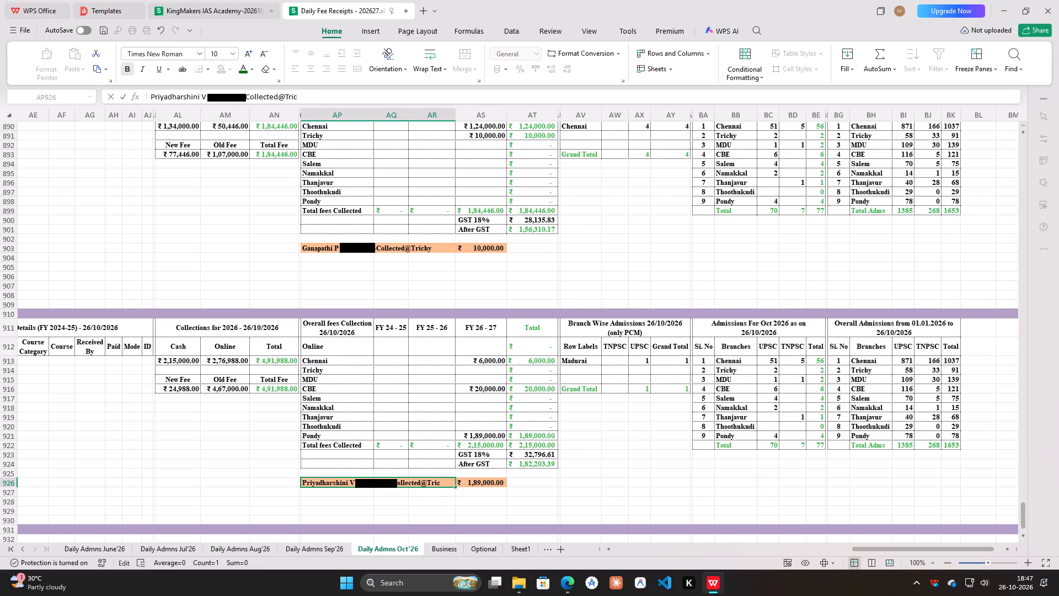
pyautogui.press('BackSpace')
pyautogui.press('BackSpace')
pyautogui.press('BackSpace')
pyautogui.write('Pondy')
pyautogui.press('Return')
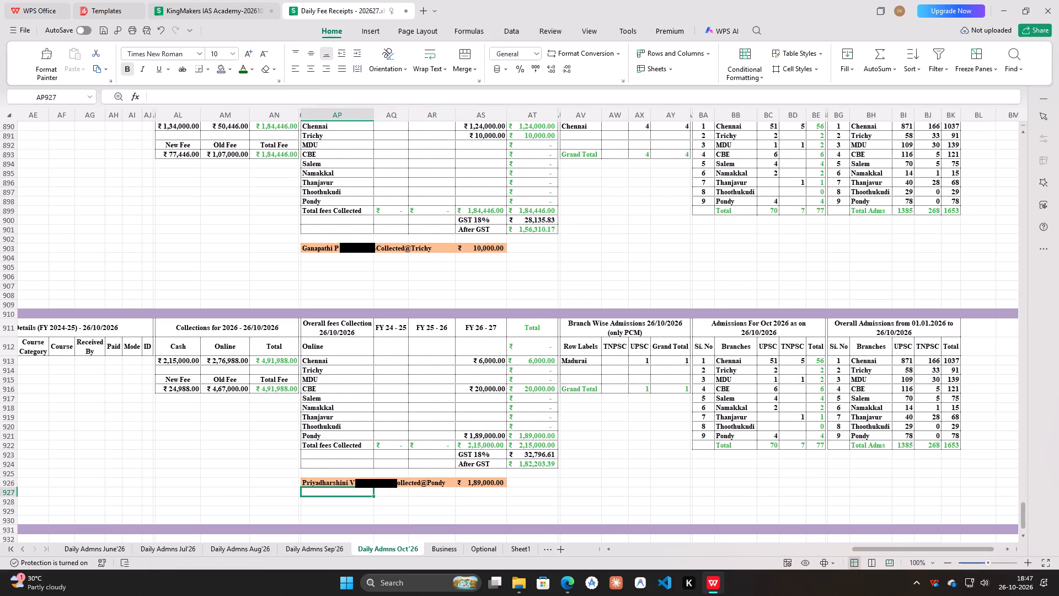
# Replace the candidate name in the 26/10/2026 note (AP926) with the candidate of the cash payments in rows 918 and 919.
pyautogui.moveTo(949, 551); pyautogui.dragTo(584, 540)
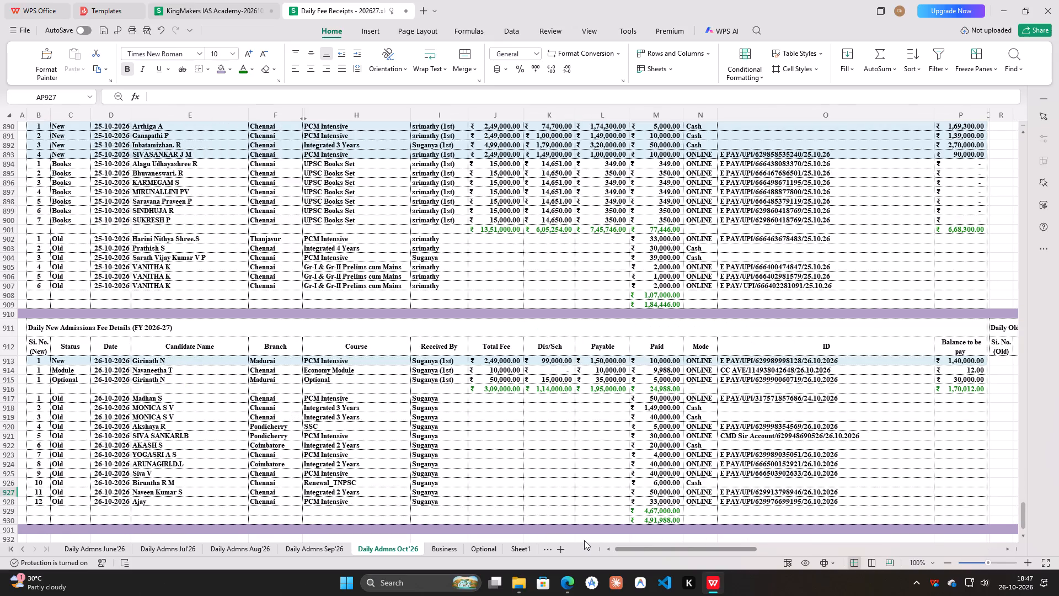
pyautogui.moveTo(584, 540); pyautogui.dragTo(585, 541)
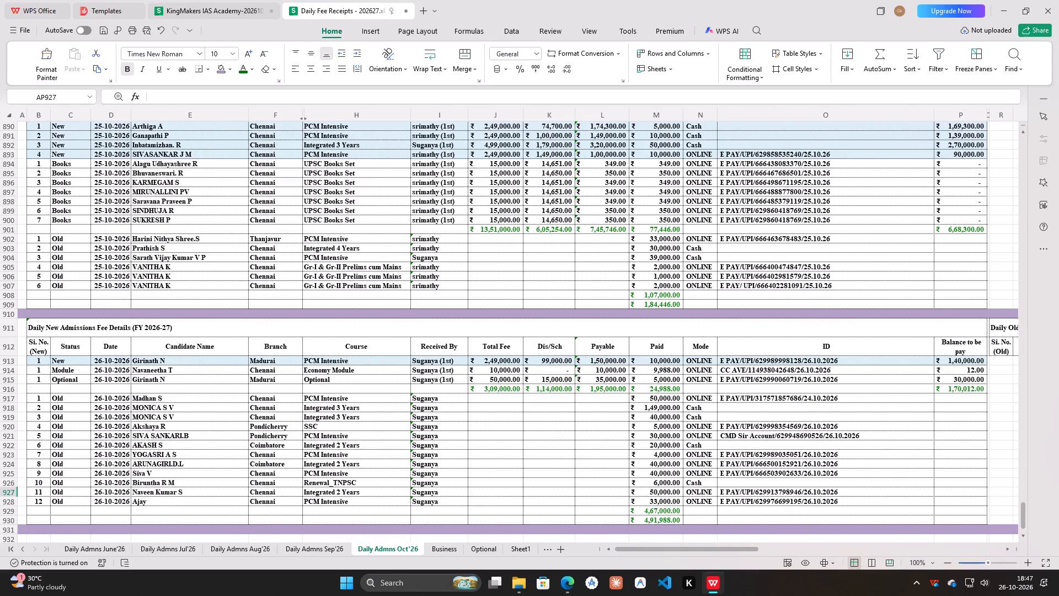
pyautogui.moveTo(718, 550); pyautogui.dragTo(723, 549)
pyautogui.moveTo(723, 549); pyautogui.dragTo(915, 537)
pyautogui.doubleClick(662, 481)
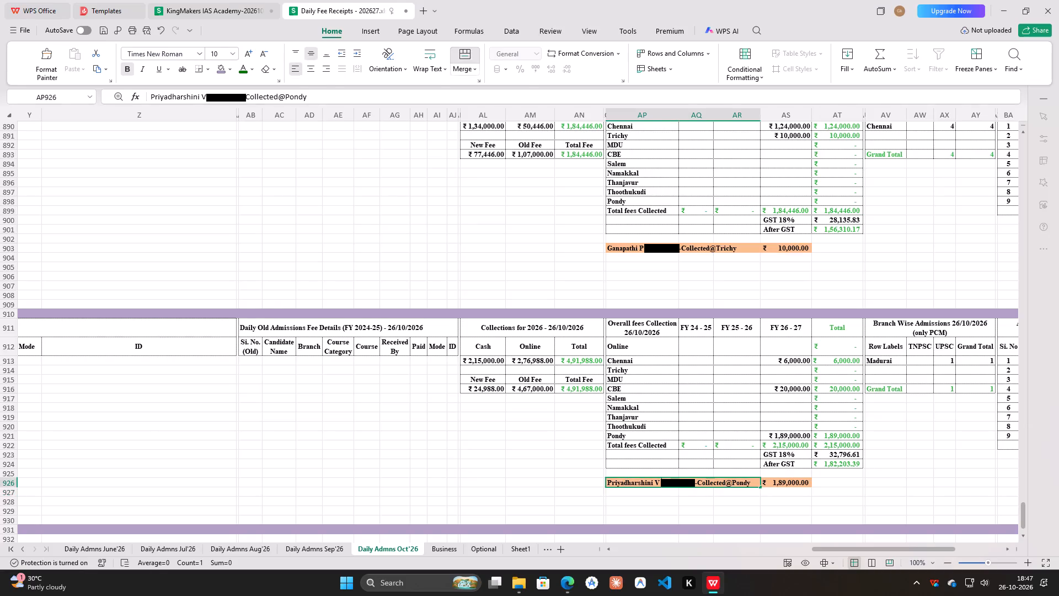
pyautogui.press('BackSpace')
pyautogui.press('BackSpace')
pyautogui.press('BackSpace')
pyautogui.press('BackSpace')
pyautogui.press('BackSpace')
pyautogui.press('BackSpace')
pyautogui.press('BackSpace')
pyautogui.press('BackSpace')
pyautogui.press('BackSpace')
pyautogui.press('BackSpace')
pyautogui.press('BackSpace')
pyautogui.press('BackSpace')
pyautogui.press('BackSpace')
pyautogui.press('BackSpace')
pyautogui.press('BackSpace')
pyautogui.press('BackSpace')
pyautogui.press('BackSpace')
pyautogui.press('BackSpace')
pyautogui.press('BackSpace')
pyautogui.press('BackSpace')
pyautogui.press('BackSpace')
pyautogui.press('BackSpace')
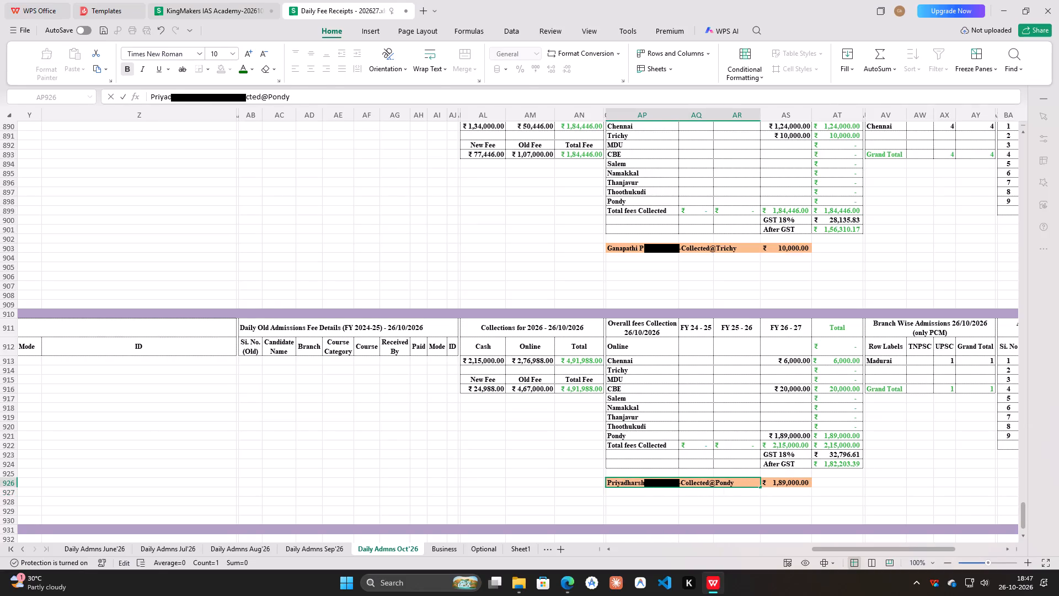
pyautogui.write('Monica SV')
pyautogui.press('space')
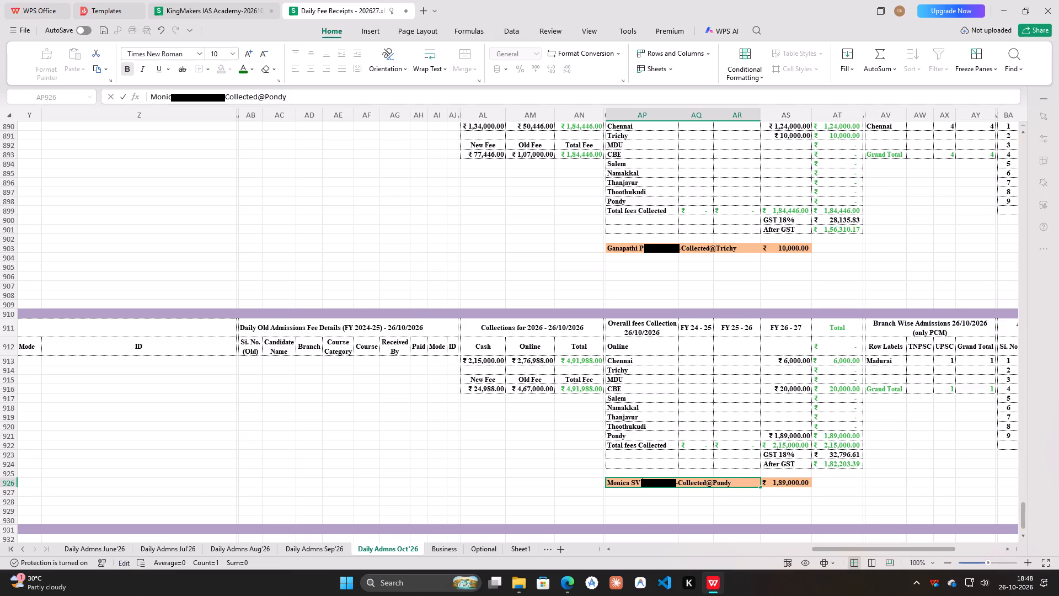
pyautogui.moveTo(901, 499); pyautogui.dragTo(895, 491)
pyautogui.click(810, 494)
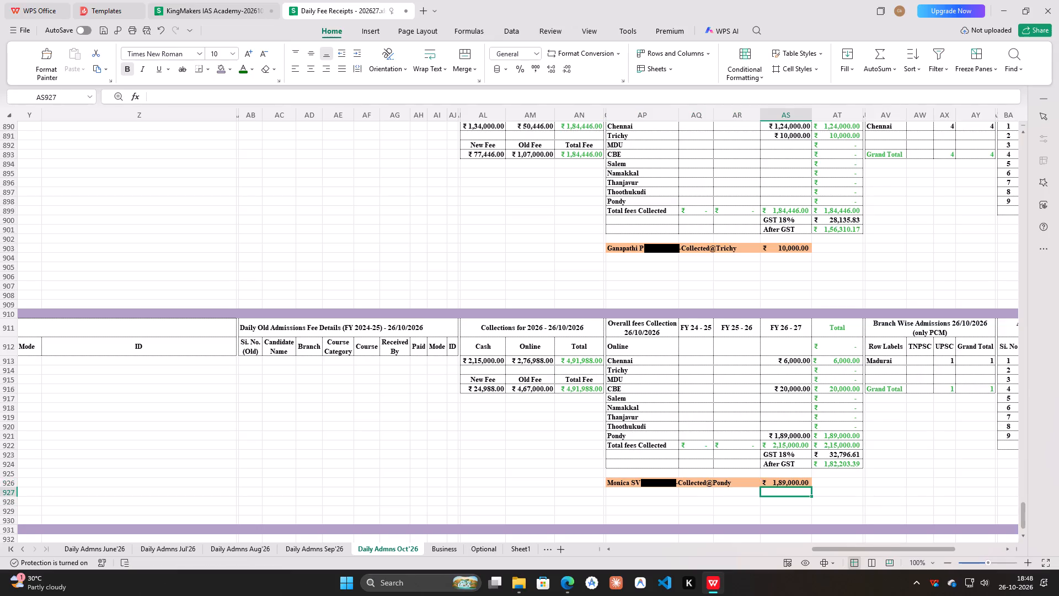
# Enter 276988 as the Online FY 26 - 27 collection for 26/10/2026 in AS912.
pyautogui.click(668, 385)
pyautogui.click(798, 360)
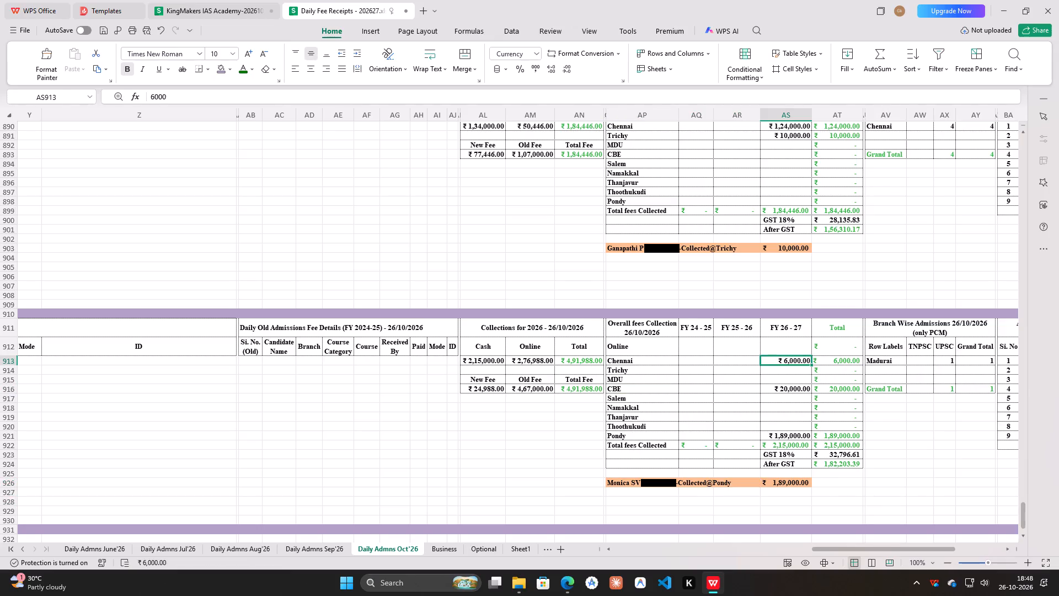
pyautogui.click(876, 432)
pyautogui.click(782, 356)
pyautogui.click(778, 336)
pyautogui.click(783, 349)
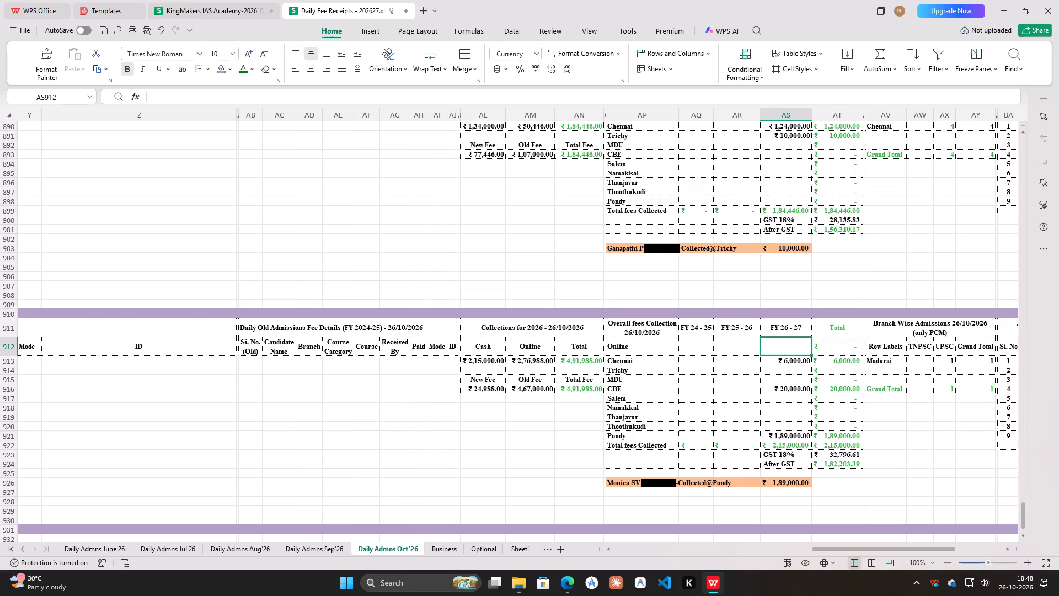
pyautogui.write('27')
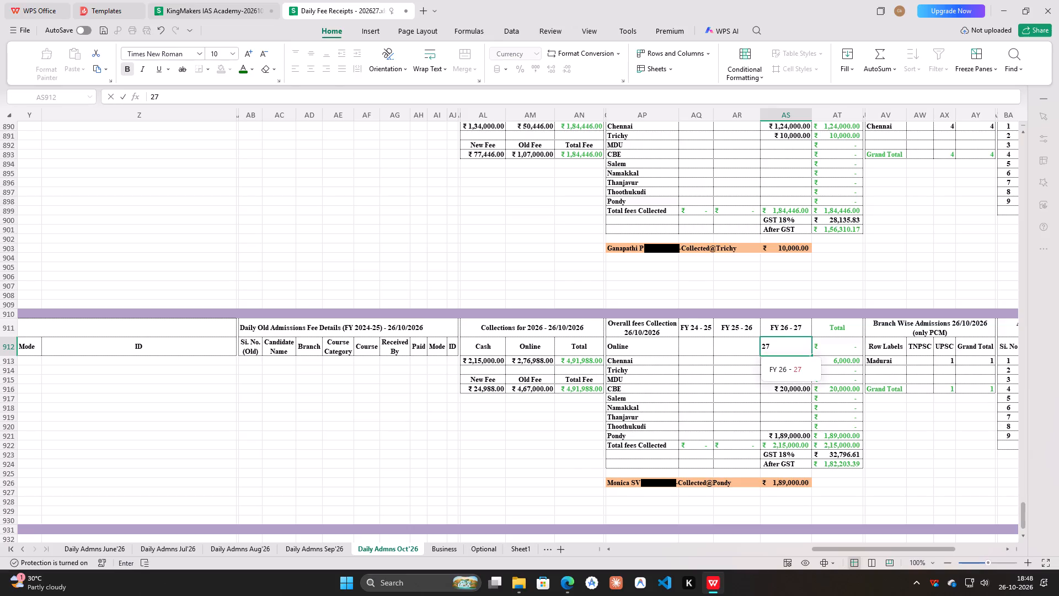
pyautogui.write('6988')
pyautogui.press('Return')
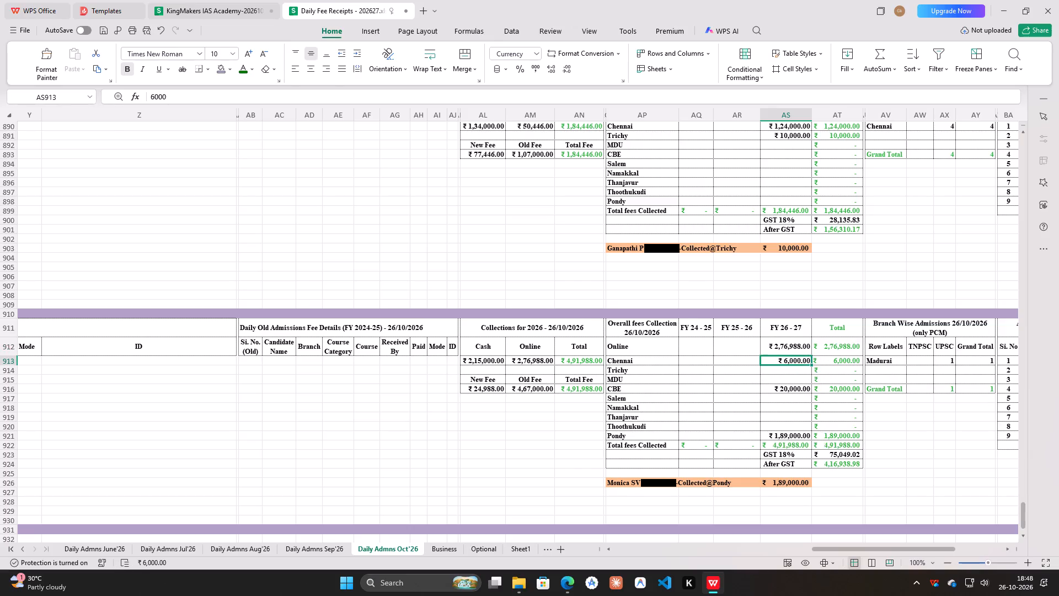
# Save the Daily Fee Receipts workbook.
pyautogui.click(100, 29)
pyautogui.click(525, 467)
pyautogui.click(944, 465)
pyautogui.click(796, 487)
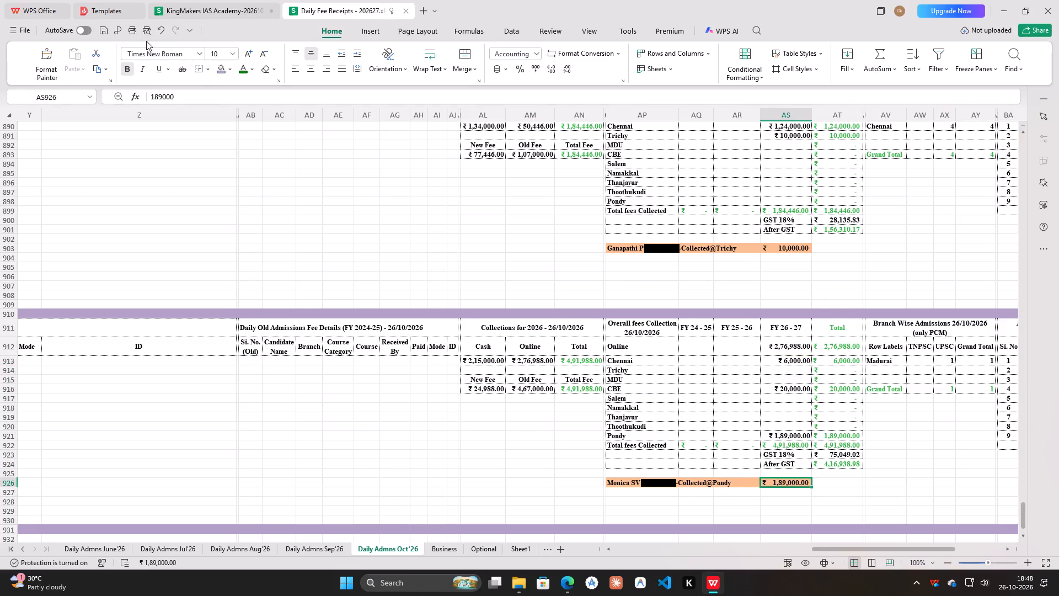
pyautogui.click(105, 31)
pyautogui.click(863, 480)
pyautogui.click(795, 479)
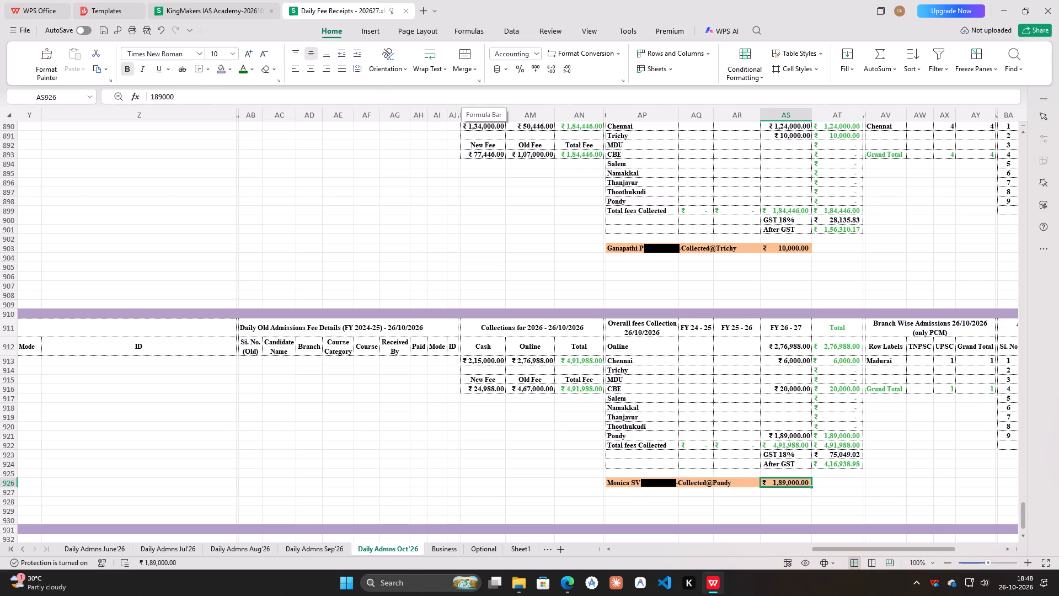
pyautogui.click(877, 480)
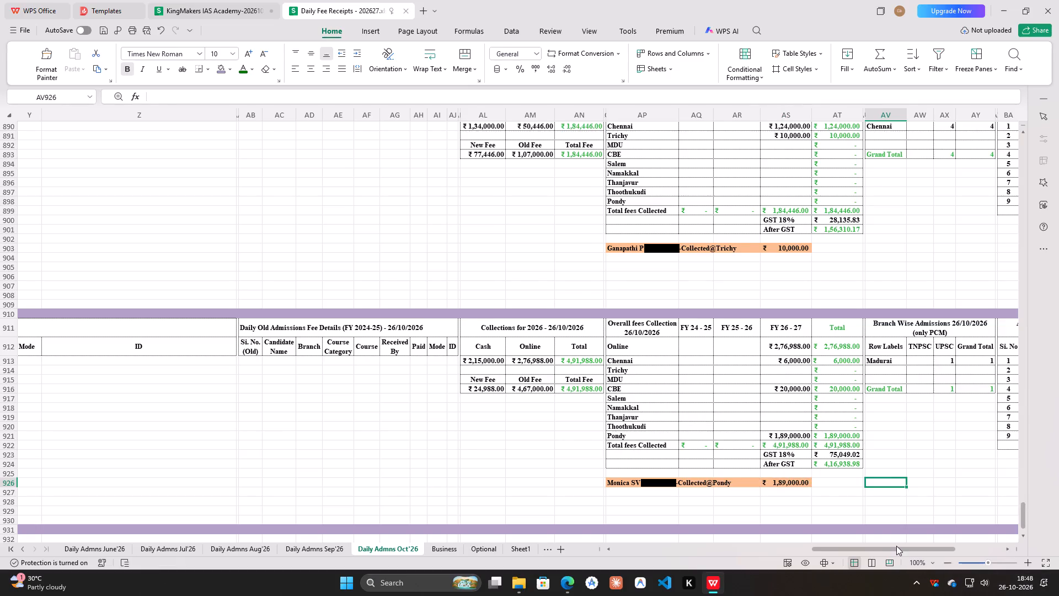
# Set MDU's UPSC admissions in the 26/10/2026 block to 2 for October (BC915) and 110 overall (BI915).
pyautogui.moveTo(897, 546); pyautogui.dragTo(1015, 547)
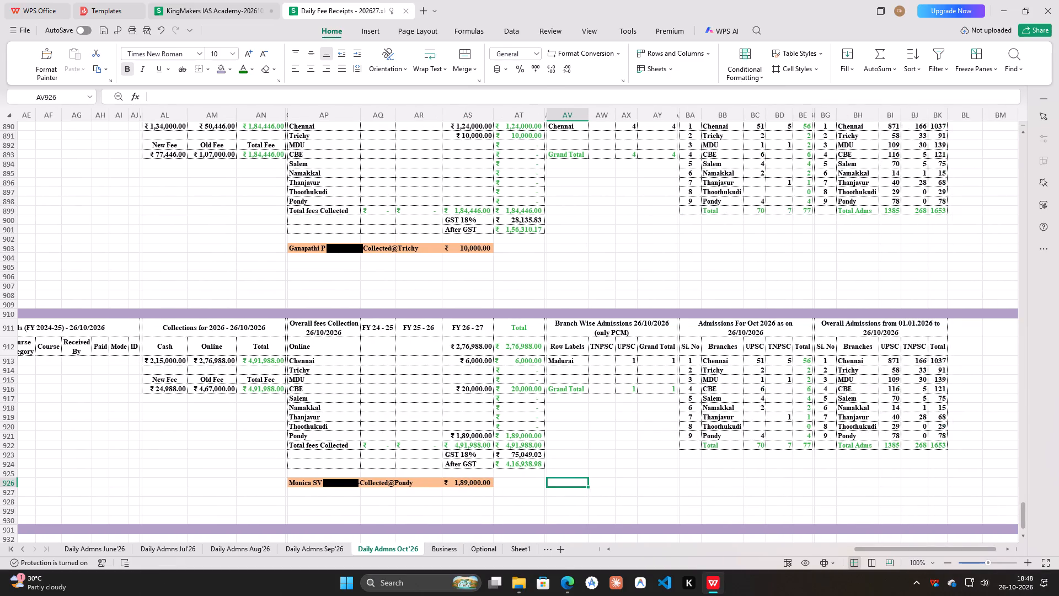
pyautogui.click(764, 379)
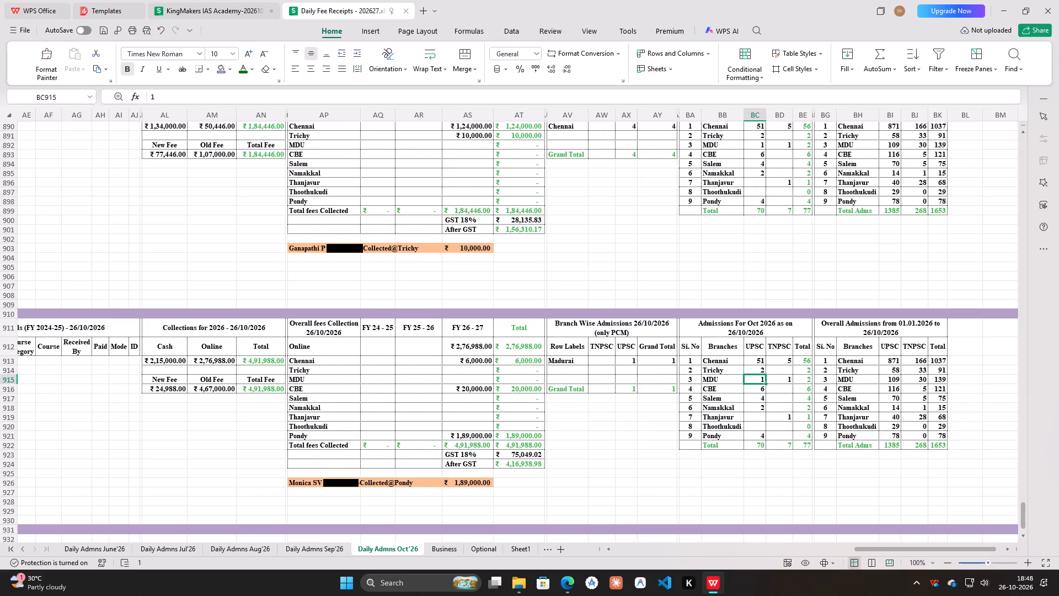
pyautogui.press('2')
pyautogui.press('Return')
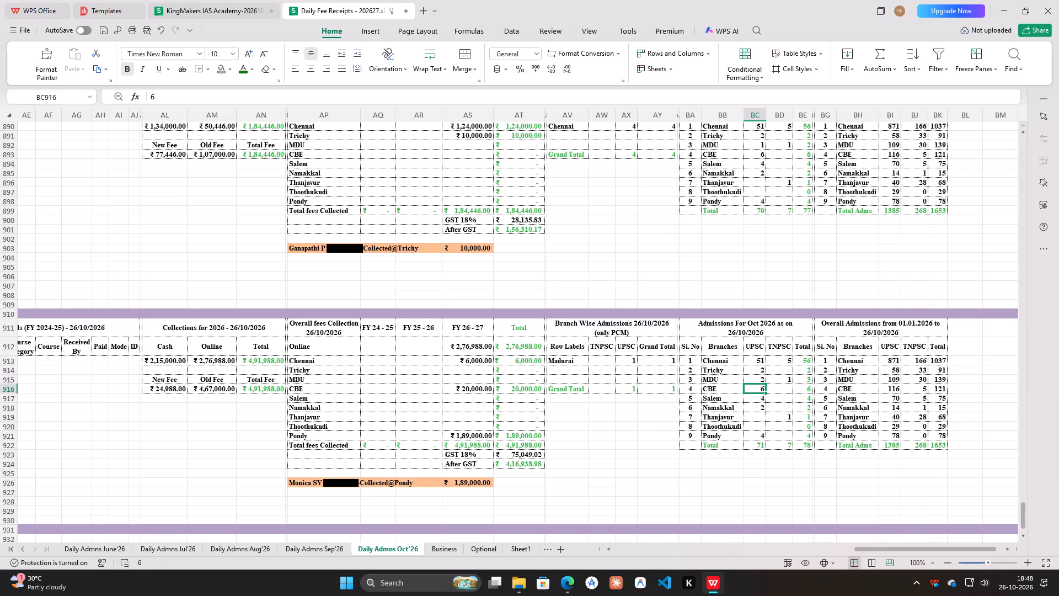
pyautogui.click(896, 382)
pyautogui.write('110')
pyautogui.press('Return')
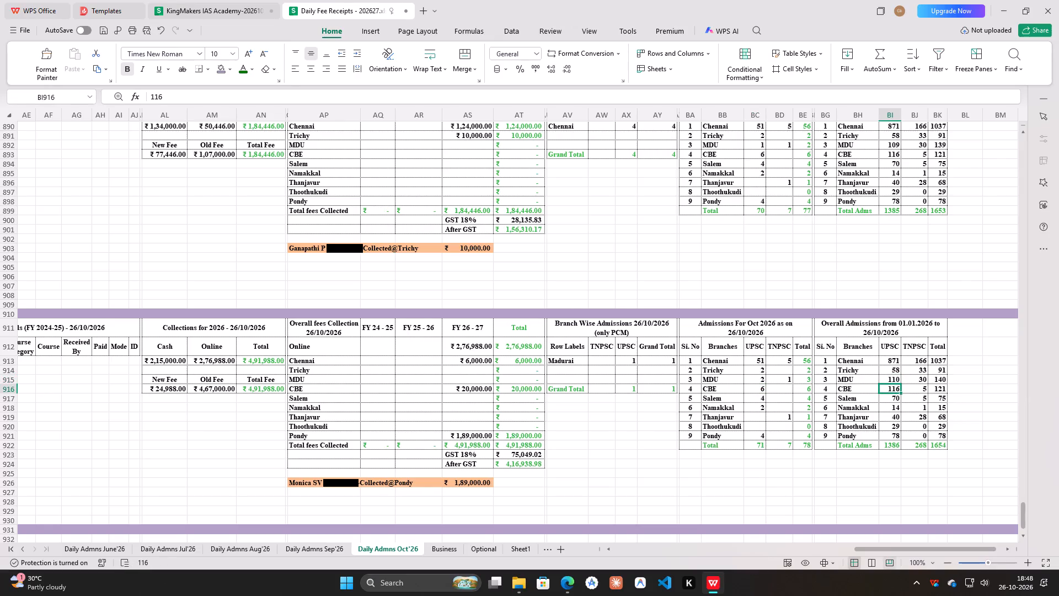
# Save the Daily Fee Receipts workbook.
pyautogui.doubleClick(102, 30)
# Copy the 26/10/2026 cash and online collections (AL913:AM913) into FB29:FC29 of the Business sheet.
pyautogui.moveTo(162, 360); pyautogui.dragTo(202, 360)
pyautogui.hotkey('ctrl', 'c')
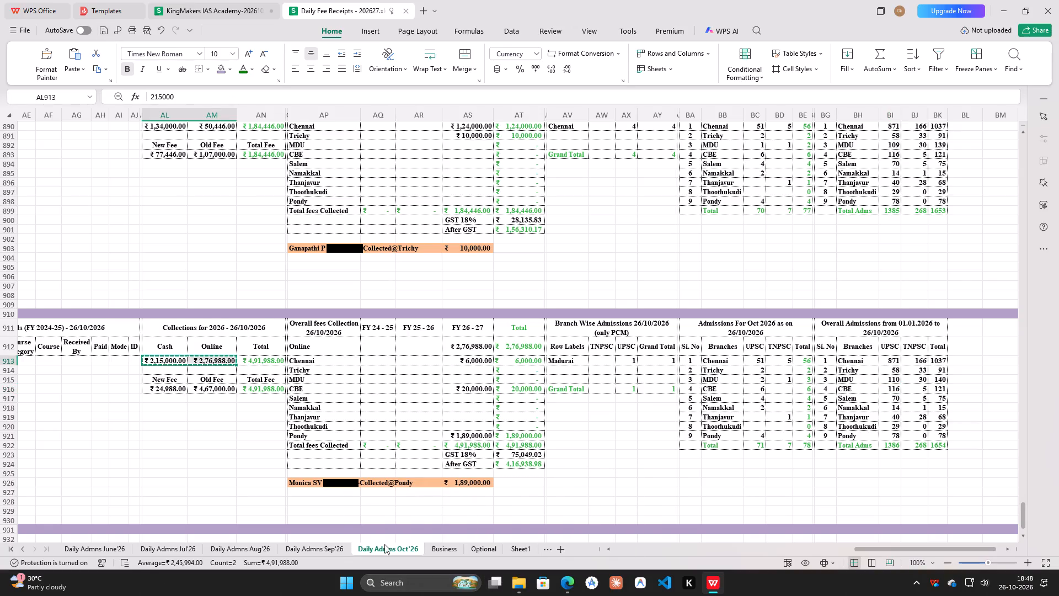
pyautogui.click(445, 548)
pyautogui.click(489, 309)
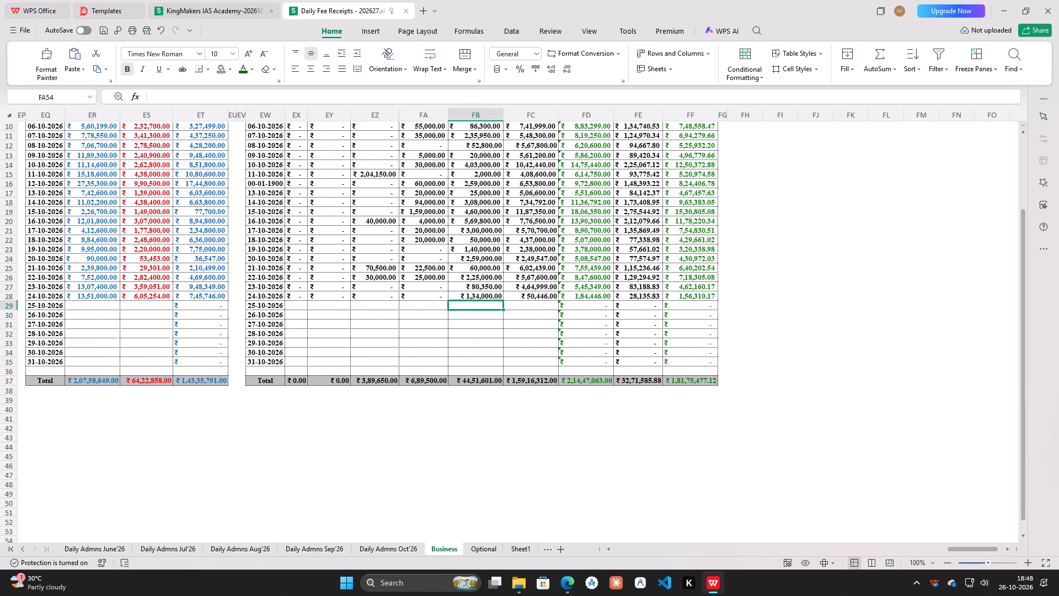
pyautogui.rightClick(489, 309)
pyautogui.rightClick(489, 300)
pyautogui.rightClick(491, 308)
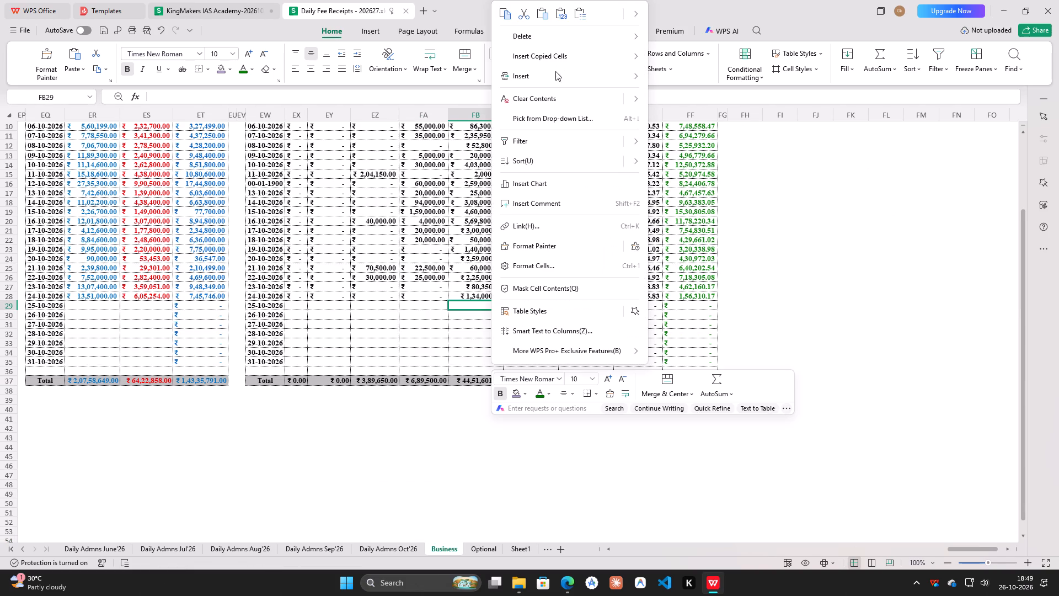
pyautogui.click(565, 10)
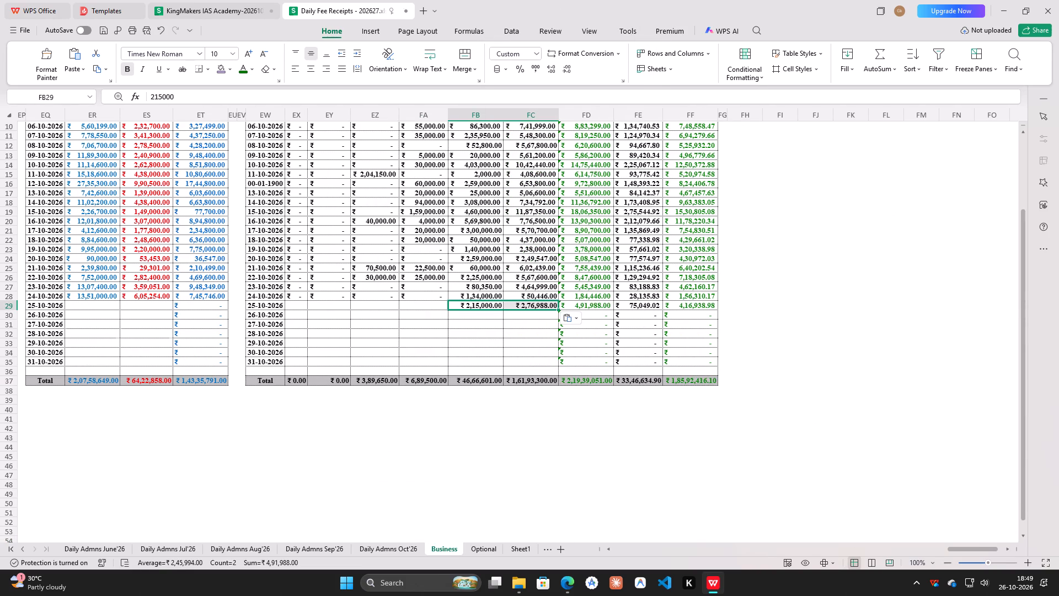
# Enter 0 in each of the cells EX29 to FA29 in the Business sheet's 25-10-2026 collection row.
pyautogui.click(294, 304)
pyautogui.press('0')
pyautogui.press('Right')
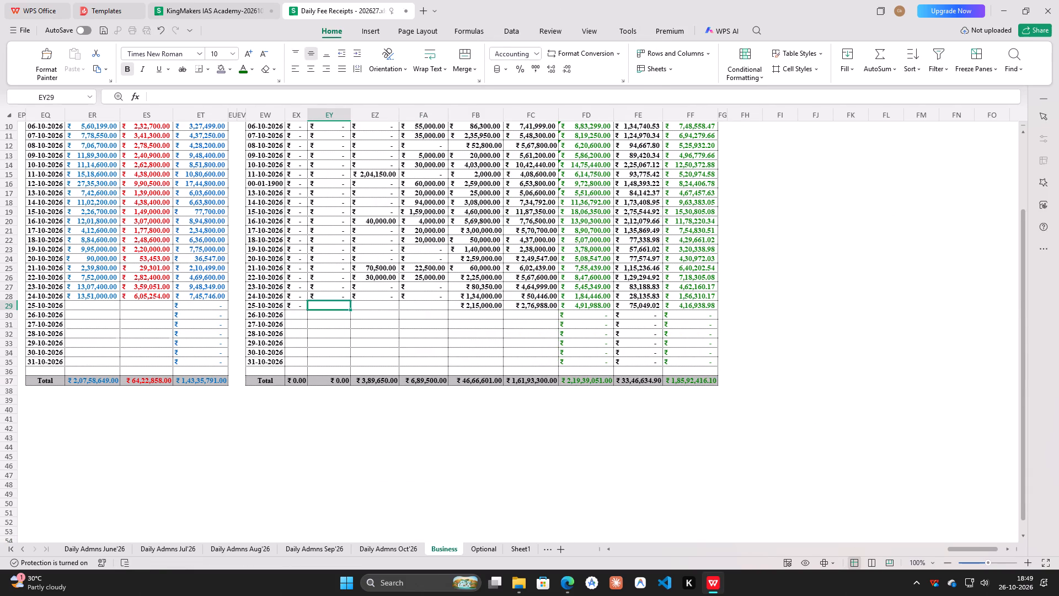
pyautogui.press('0')
pyautogui.press('Right')
pyautogui.press('0')
pyautogui.press('Right')
pyautogui.press('0')
pyautogui.press('Return')
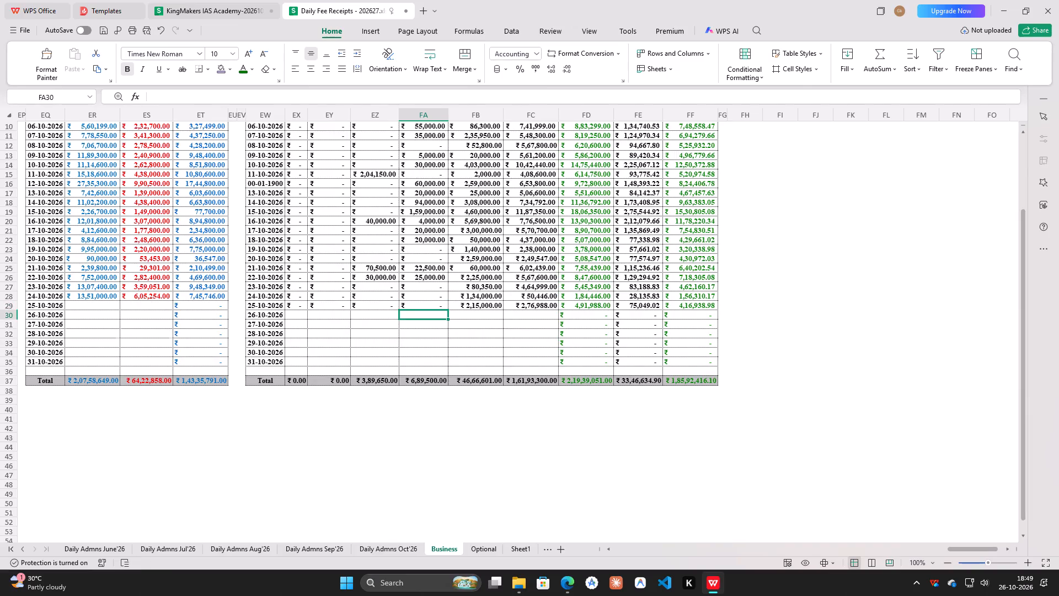
# Copy the 26/10/2026 Total Fee and Dis/Sch totals (J916:K916) from Daily Admns Oct'26 and return to the Business sheet.
pyautogui.click(419, 550)
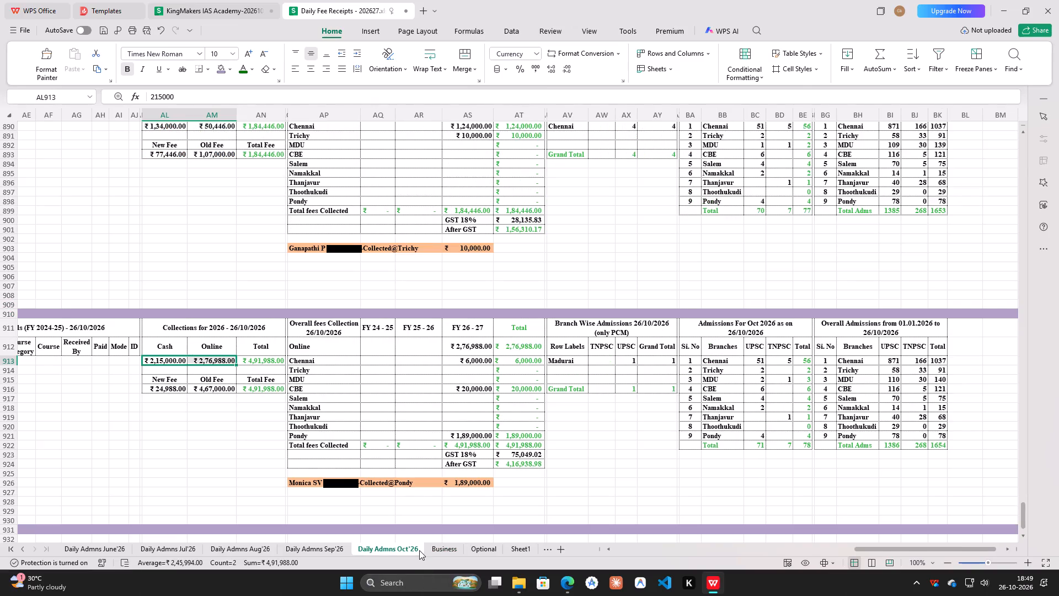
pyautogui.click(448, 552)
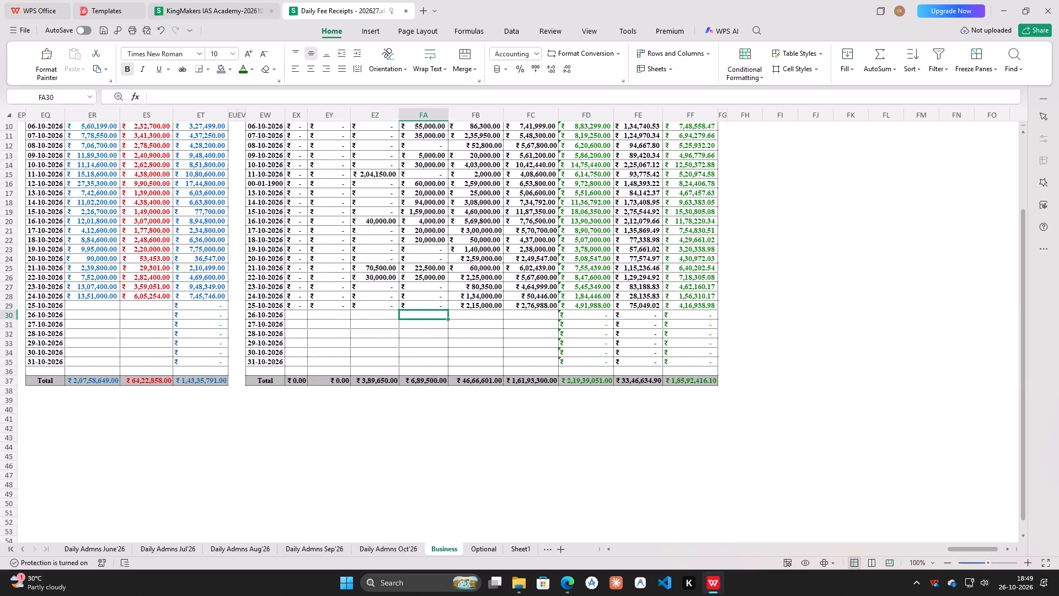
pyautogui.click(413, 554)
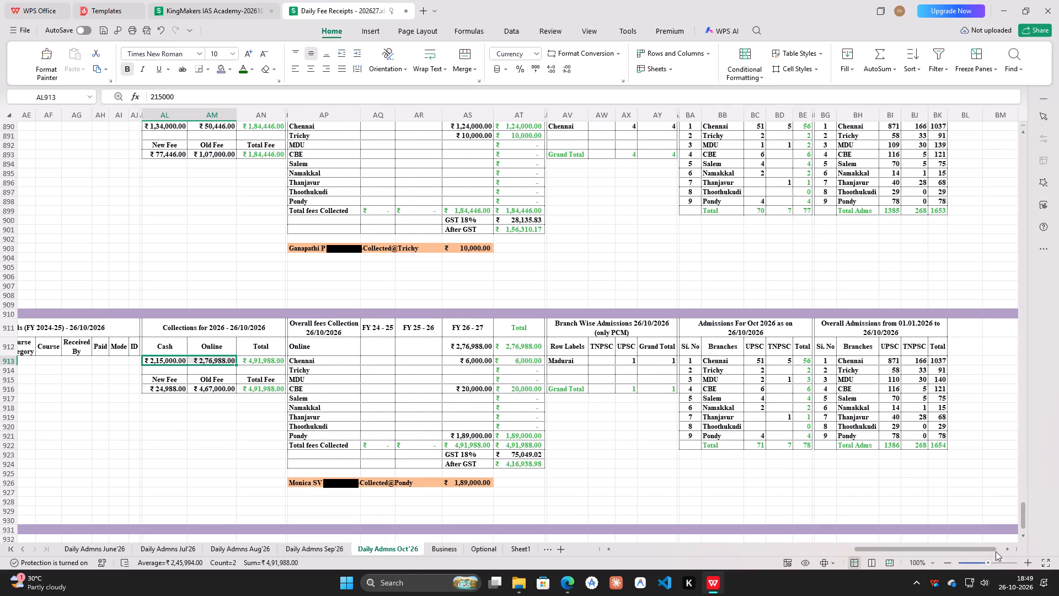
pyautogui.click(996, 551)
pyautogui.moveTo(991, 550); pyautogui.dragTo(825, 554)
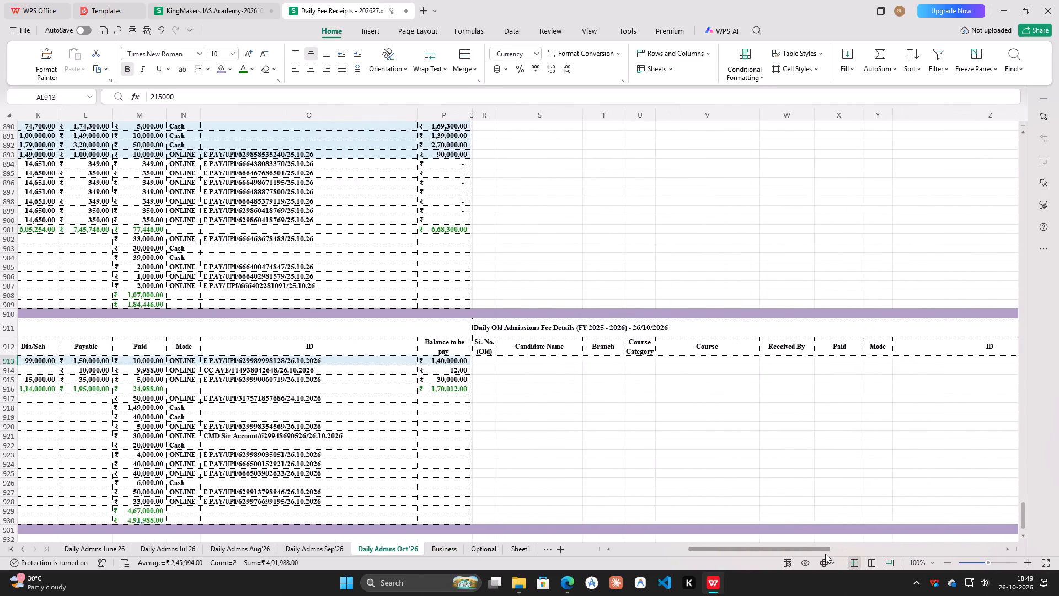
pyautogui.moveTo(825, 554); pyautogui.dragTo(819, 554)
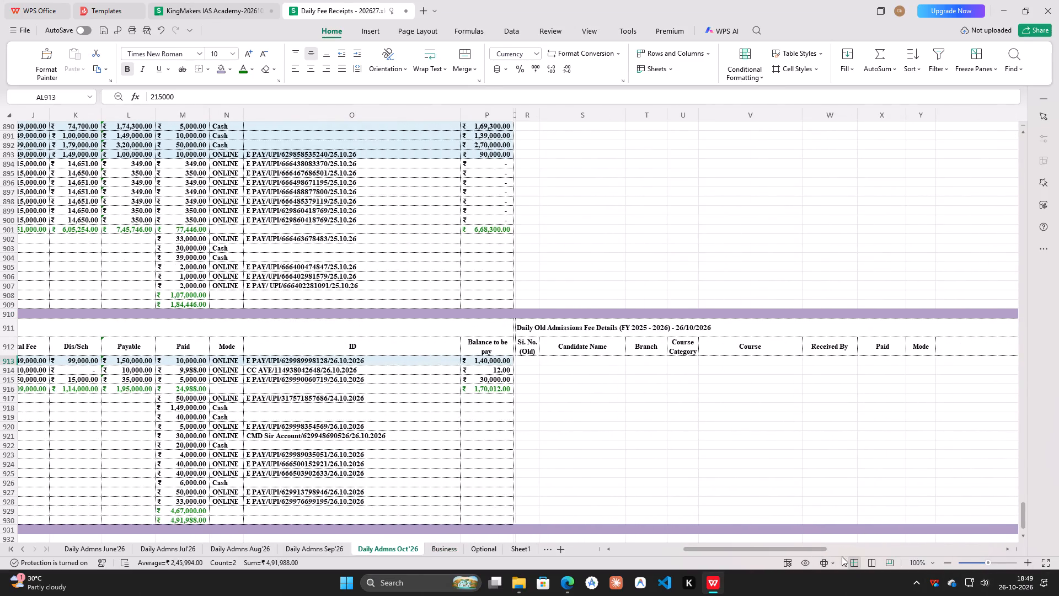
pyautogui.moveTo(816, 549); pyautogui.dragTo(780, 547)
pyautogui.moveTo(263, 386); pyautogui.dragTo(297, 391)
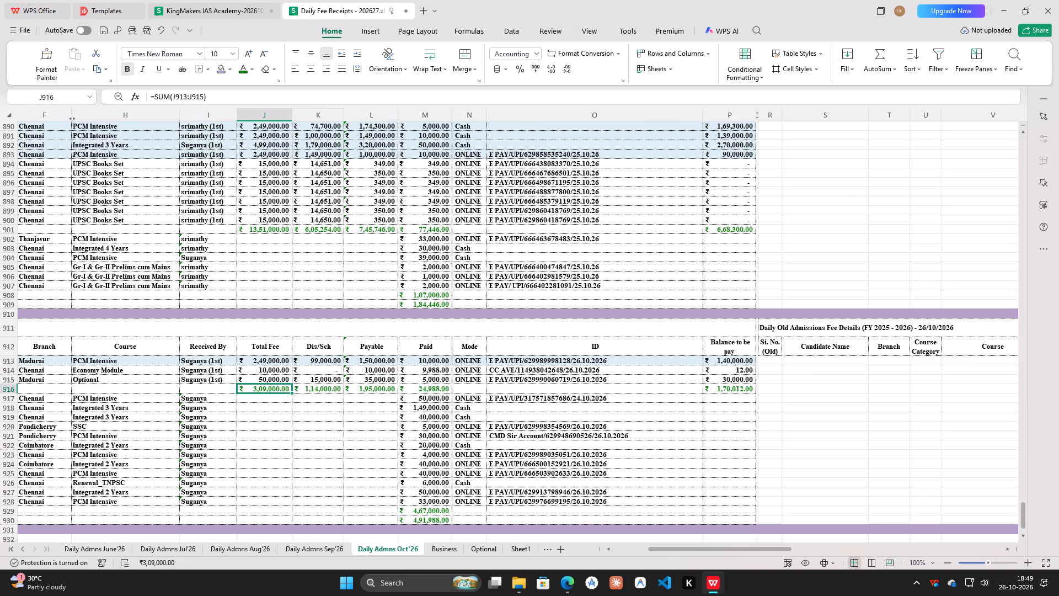
pyautogui.moveTo(297, 391); pyautogui.dragTo(297, 391)
pyautogui.hotkey('ctrl', 'c')
pyautogui.click(432, 557)
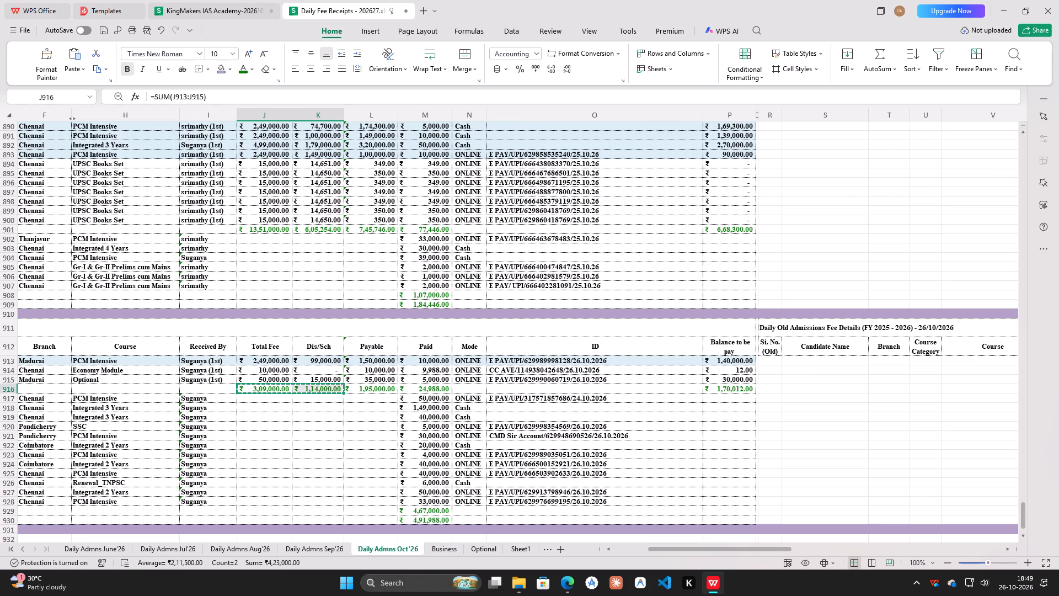
pyautogui.click(439, 548)
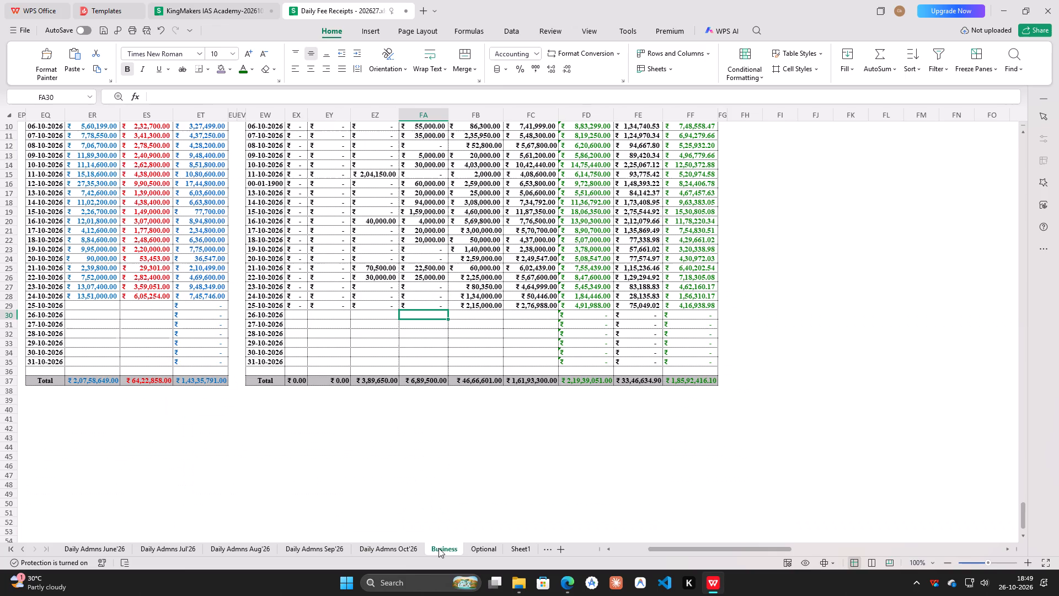
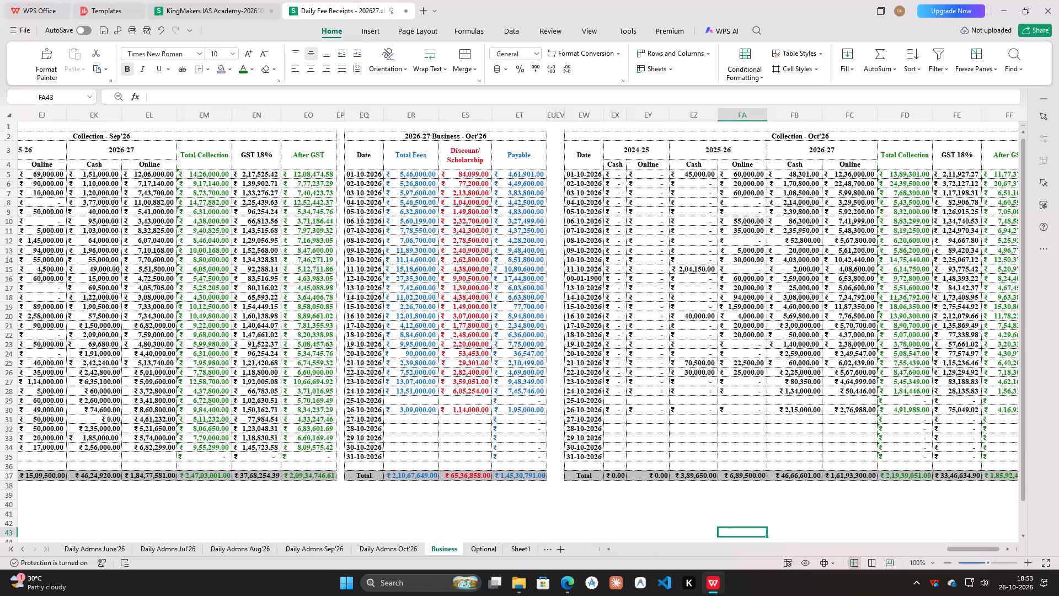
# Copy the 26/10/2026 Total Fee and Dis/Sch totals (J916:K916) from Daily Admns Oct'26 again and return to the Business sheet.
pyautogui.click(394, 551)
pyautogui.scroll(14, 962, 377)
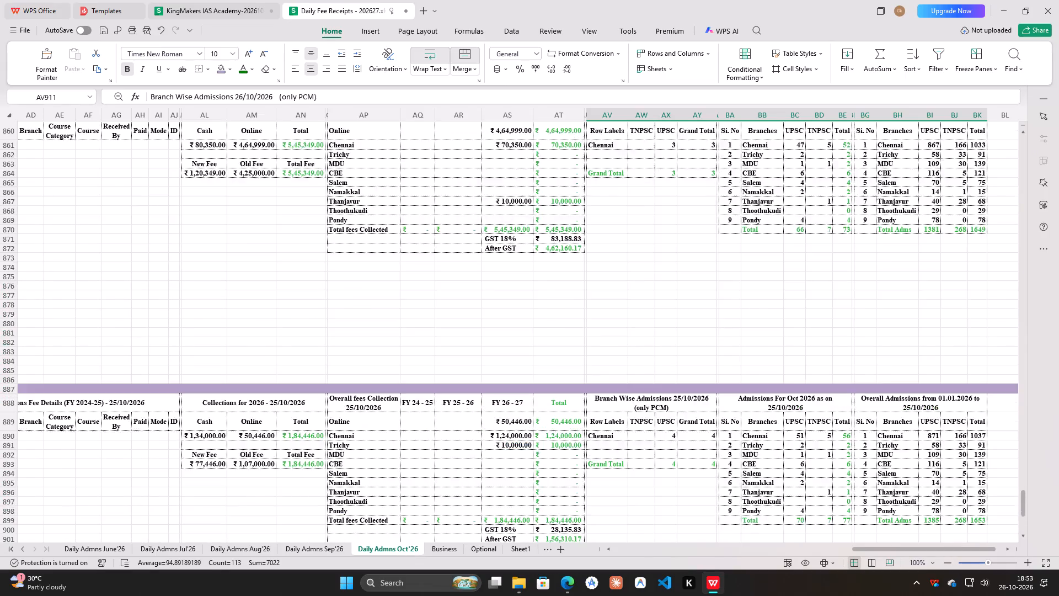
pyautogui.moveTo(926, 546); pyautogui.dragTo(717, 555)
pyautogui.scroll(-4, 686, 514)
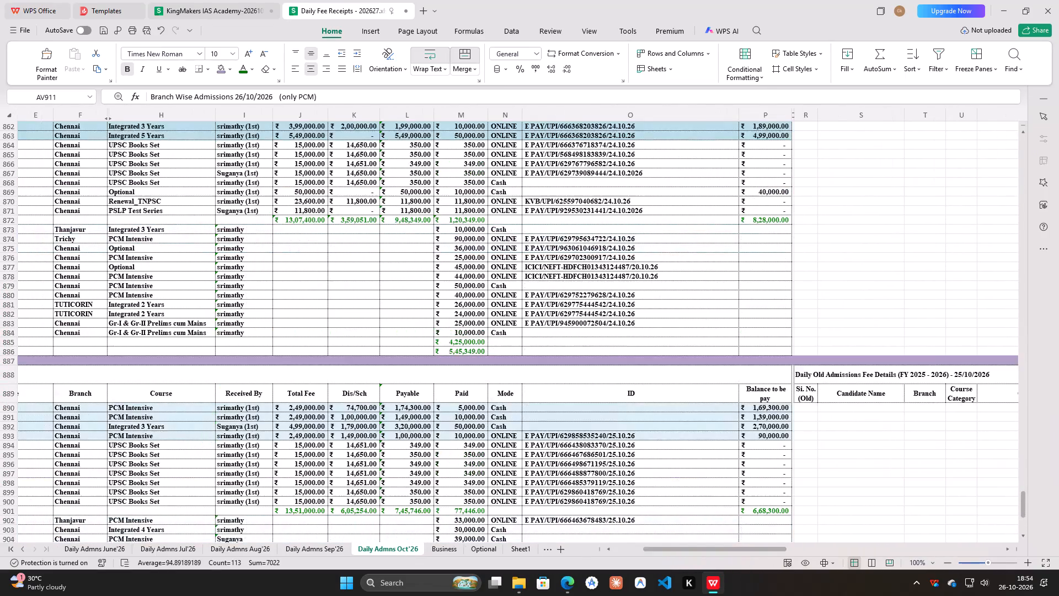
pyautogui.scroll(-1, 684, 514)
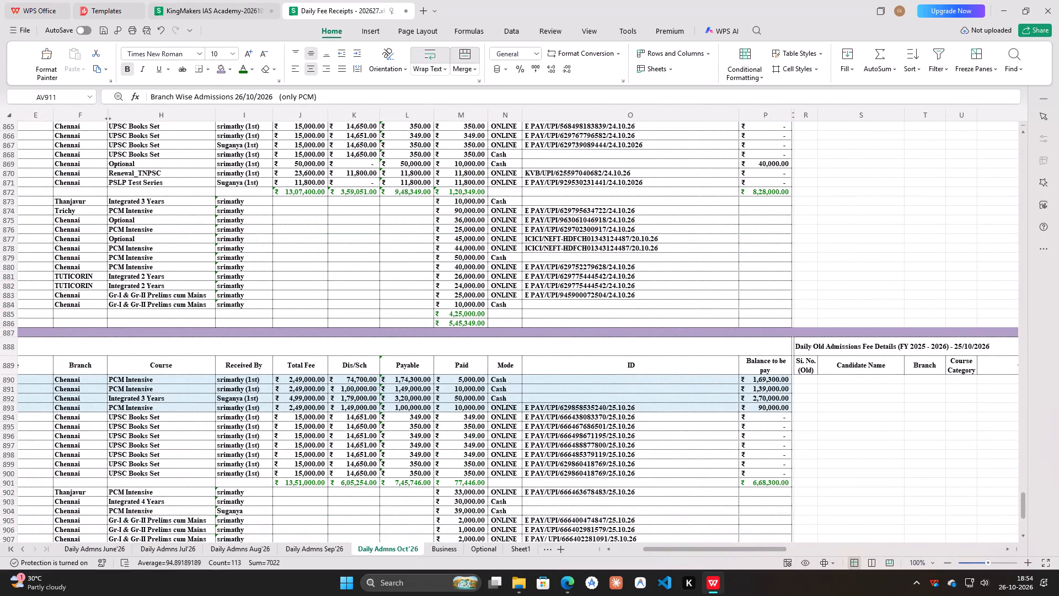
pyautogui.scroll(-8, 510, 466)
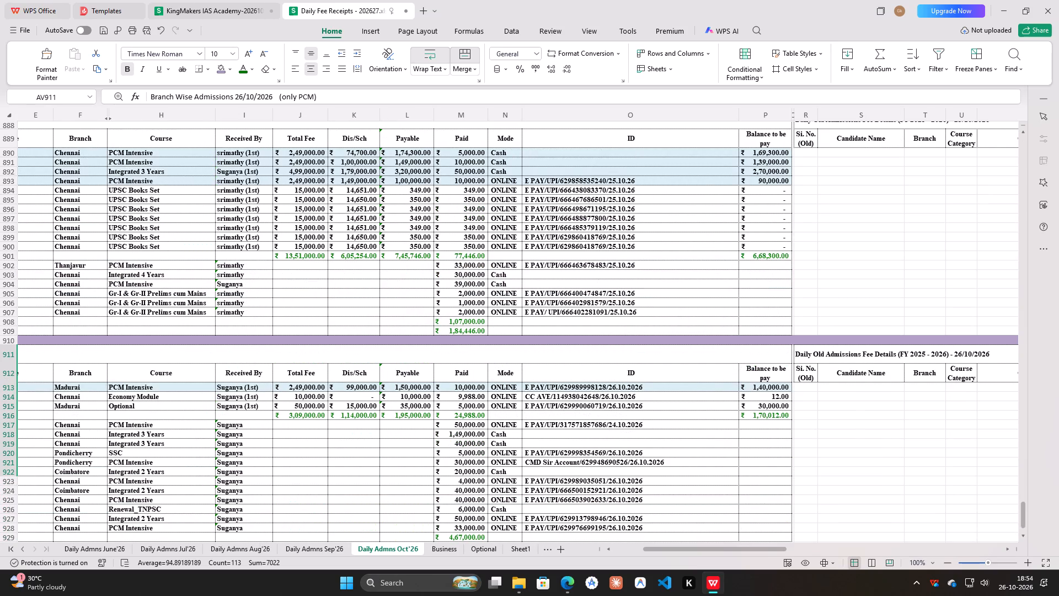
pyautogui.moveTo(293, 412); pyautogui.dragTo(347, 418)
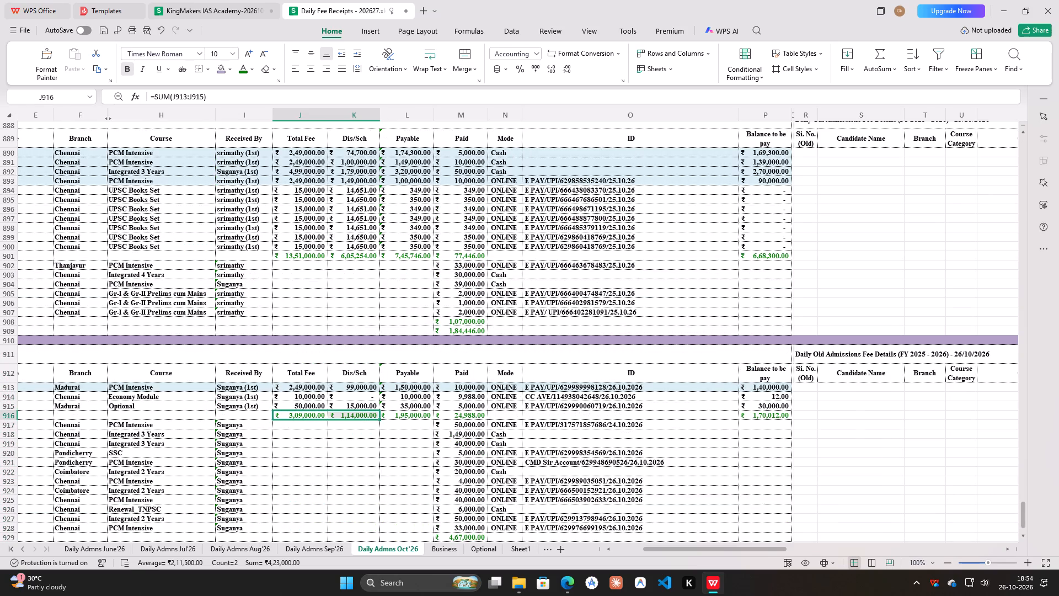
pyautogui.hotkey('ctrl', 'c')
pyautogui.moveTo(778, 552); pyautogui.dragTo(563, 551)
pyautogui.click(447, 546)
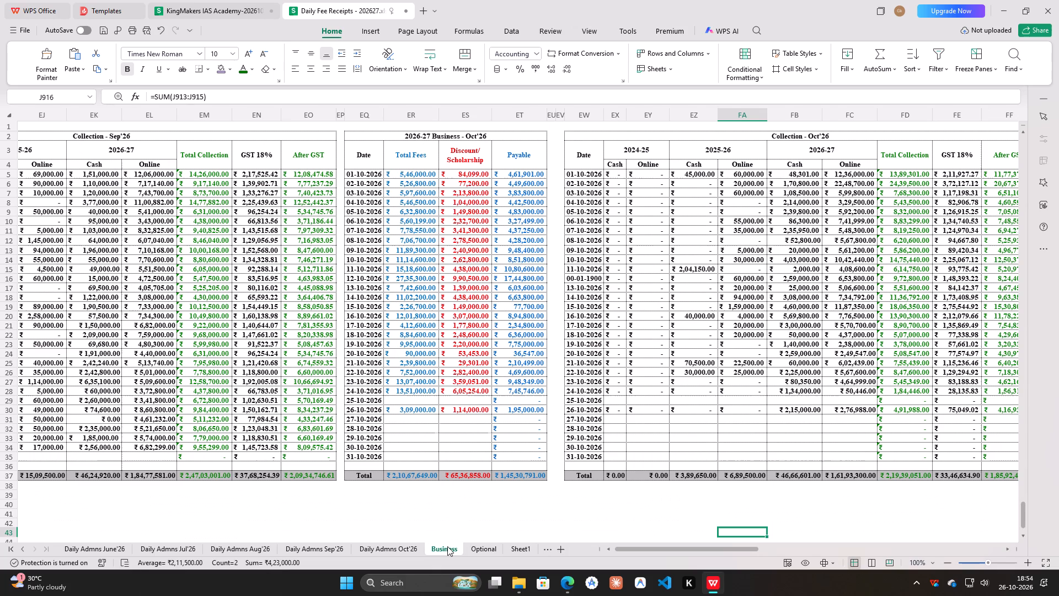
# Compare the 22-10-2026 to 25-10-2026 new-admission totals in Daily Admns Oct'26 with the Oct'26 rows of the Business sheet.
pyautogui.click(366, 546)
pyautogui.scroll(3, 595, 396)
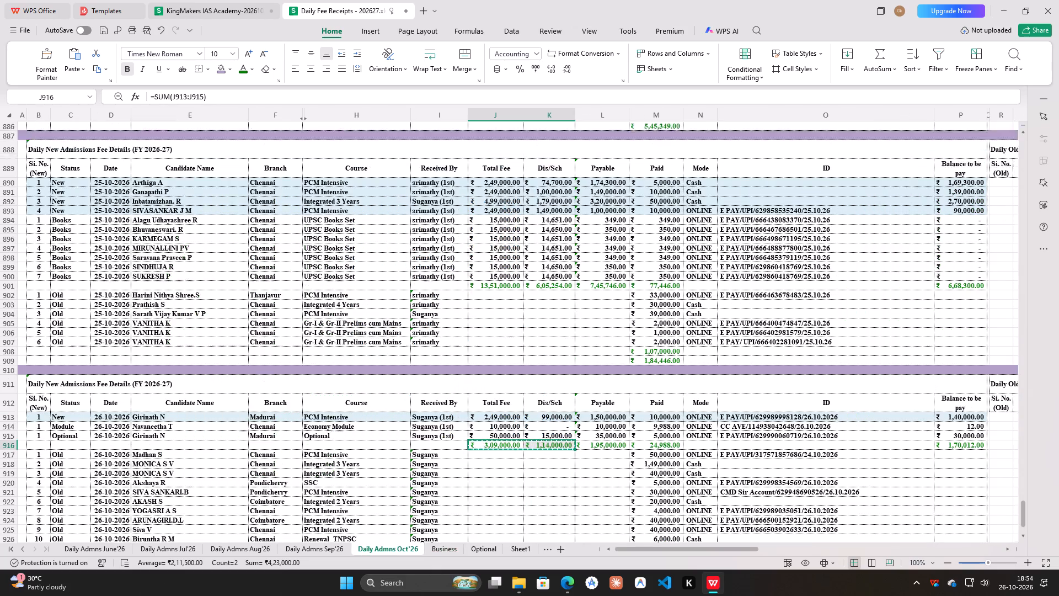
pyautogui.scroll(10, 599, 395)
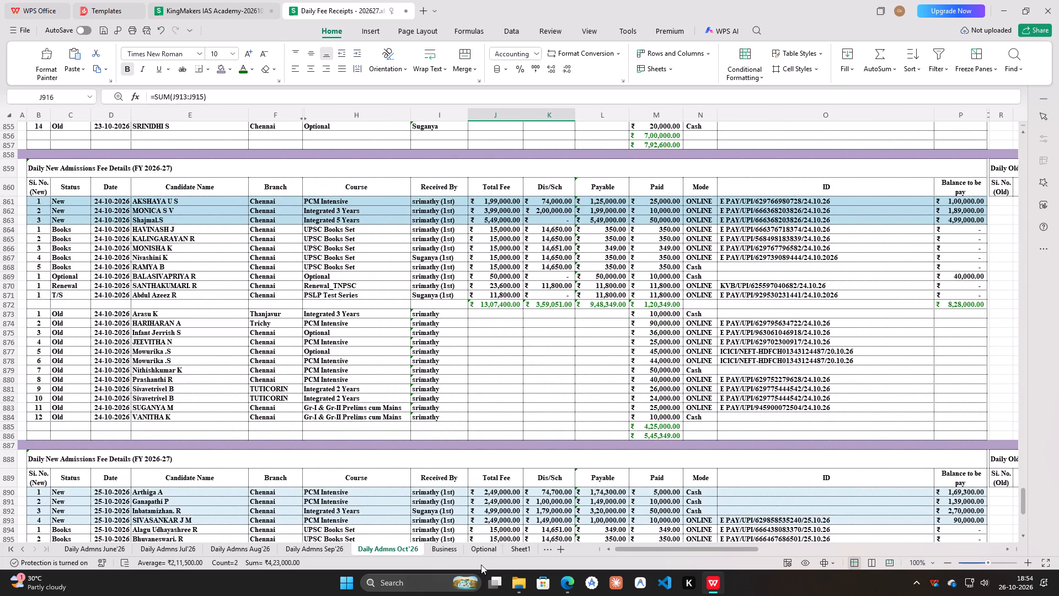
pyautogui.click(451, 549)
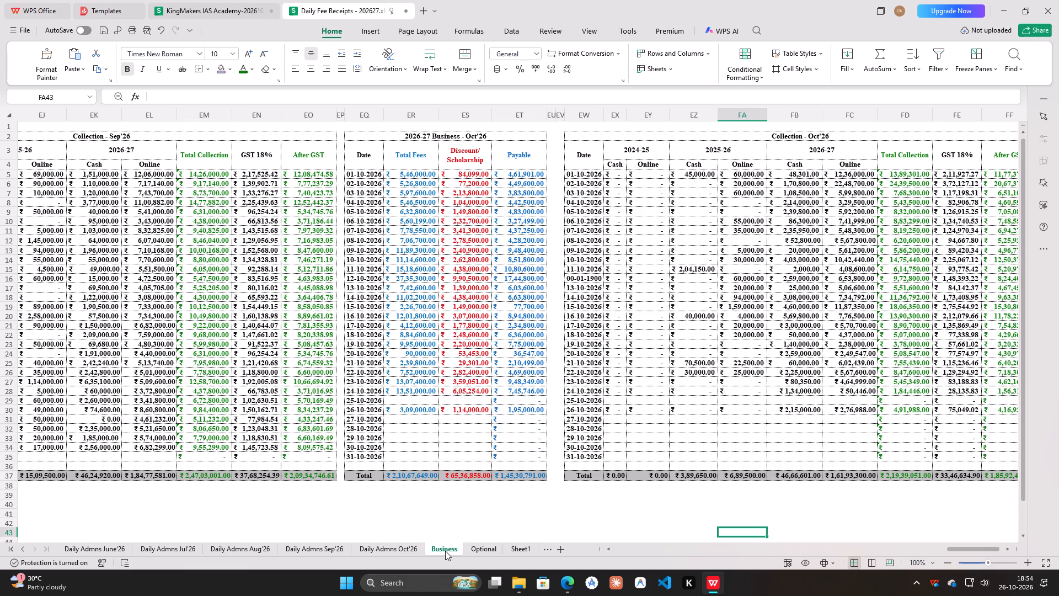
pyautogui.click(387, 546)
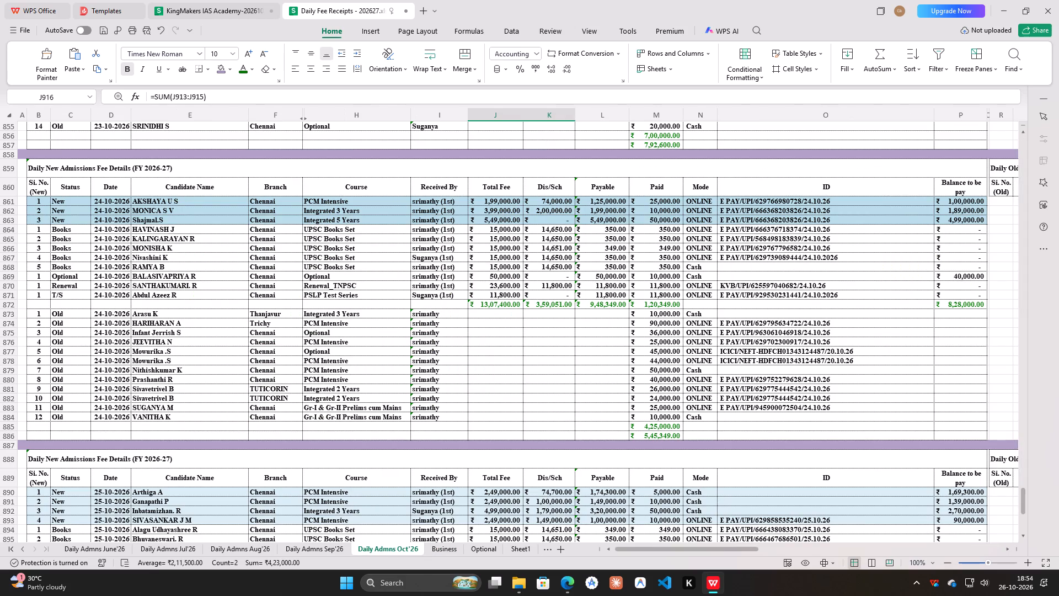
pyautogui.scroll(19, 287, 394)
pyautogui.scroll(2, 303, 378)
pyautogui.click(447, 550)
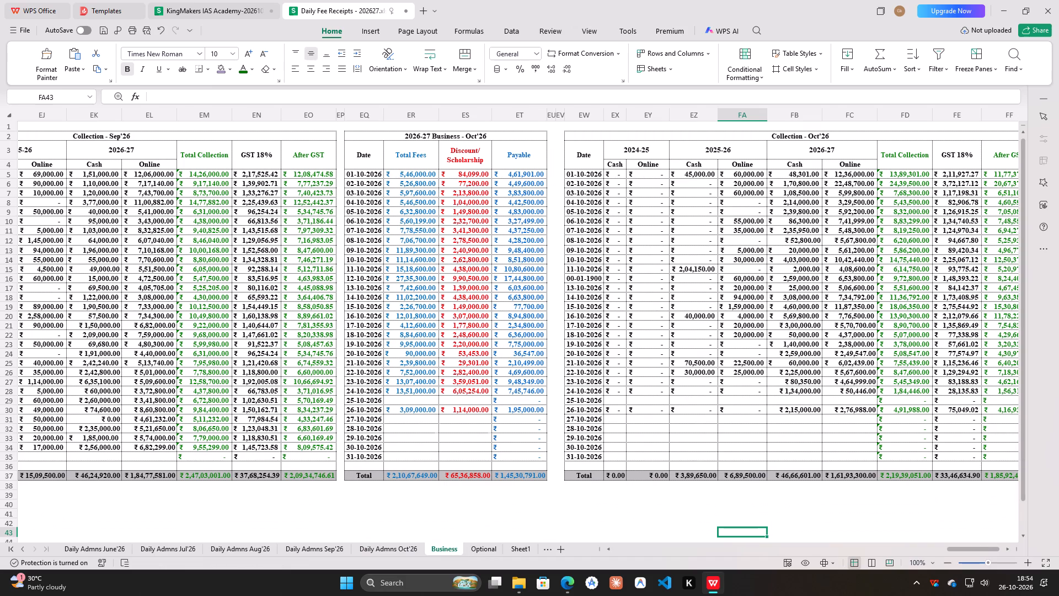
pyautogui.click(525, 366)
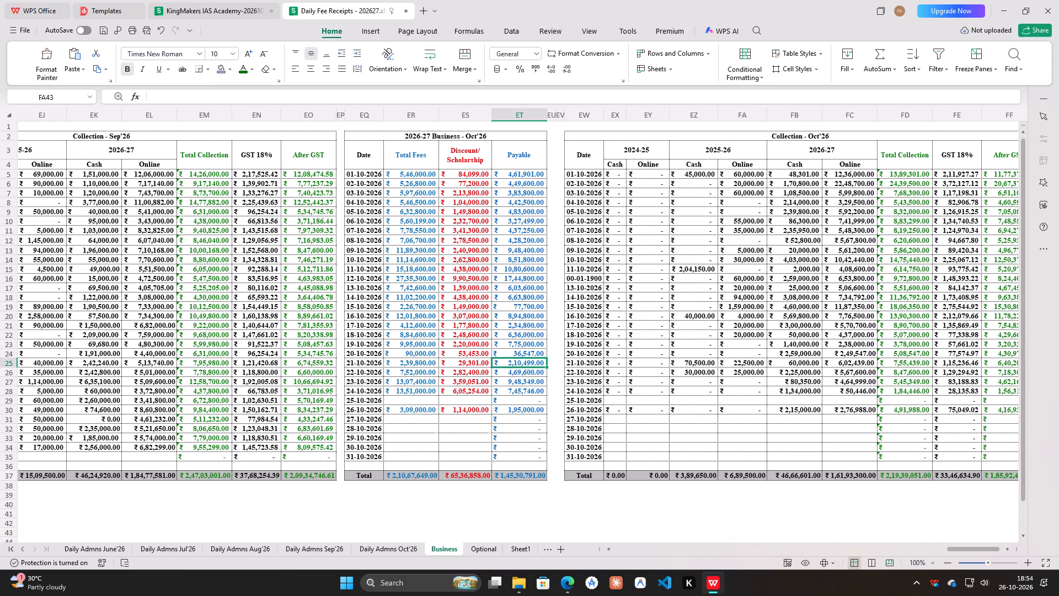
# Check the 21-10-2026 new-admission totals in Daily Admns Oct'26 against the Business sheet's 20-10-2026 and 21-10-2026 rows.
pyautogui.click(406, 551)
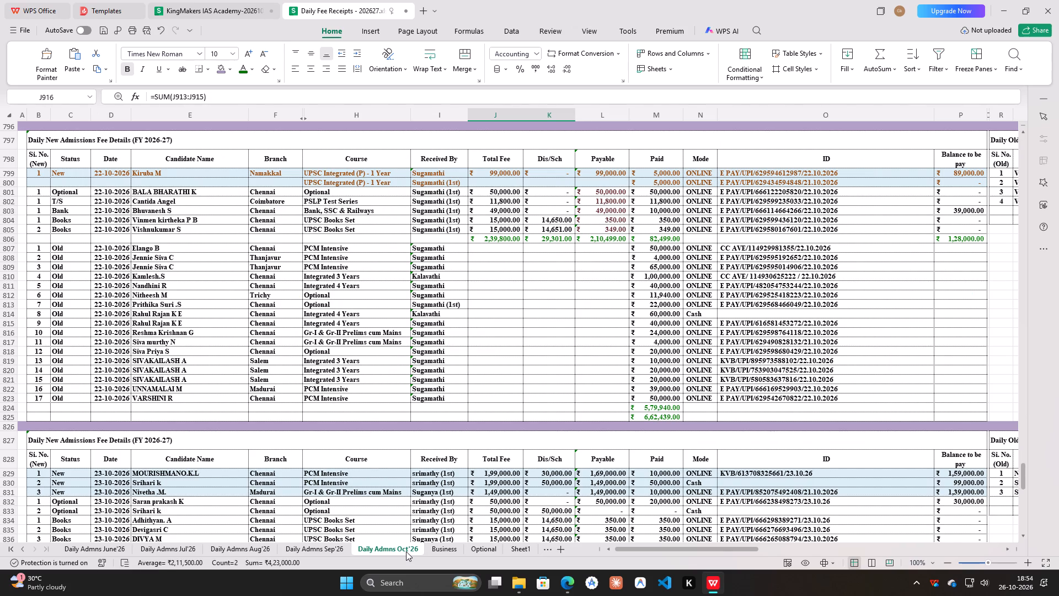
pyautogui.scroll(13, 732, 424)
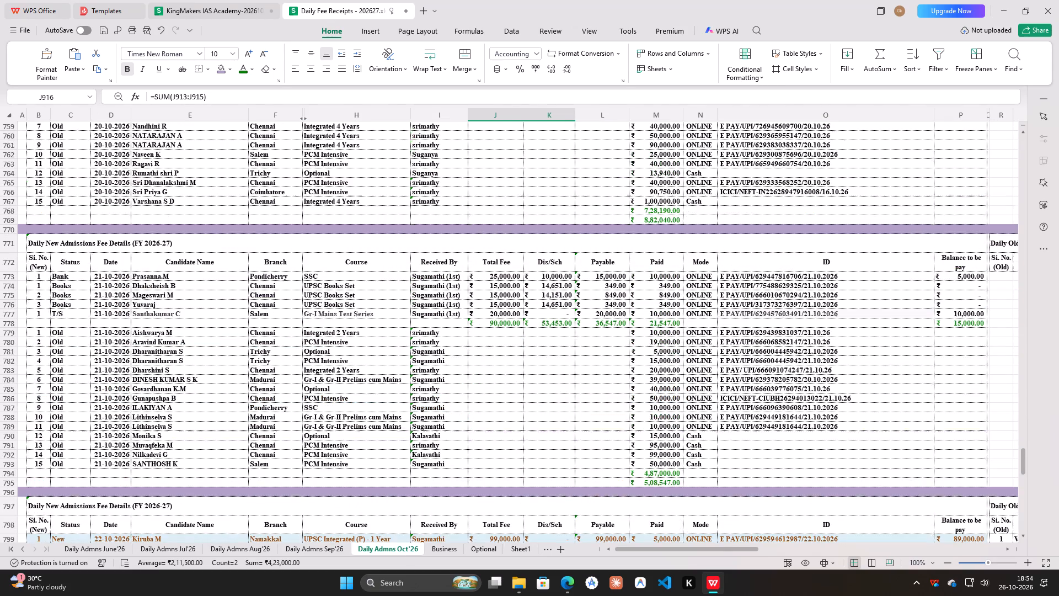
pyautogui.click(446, 550)
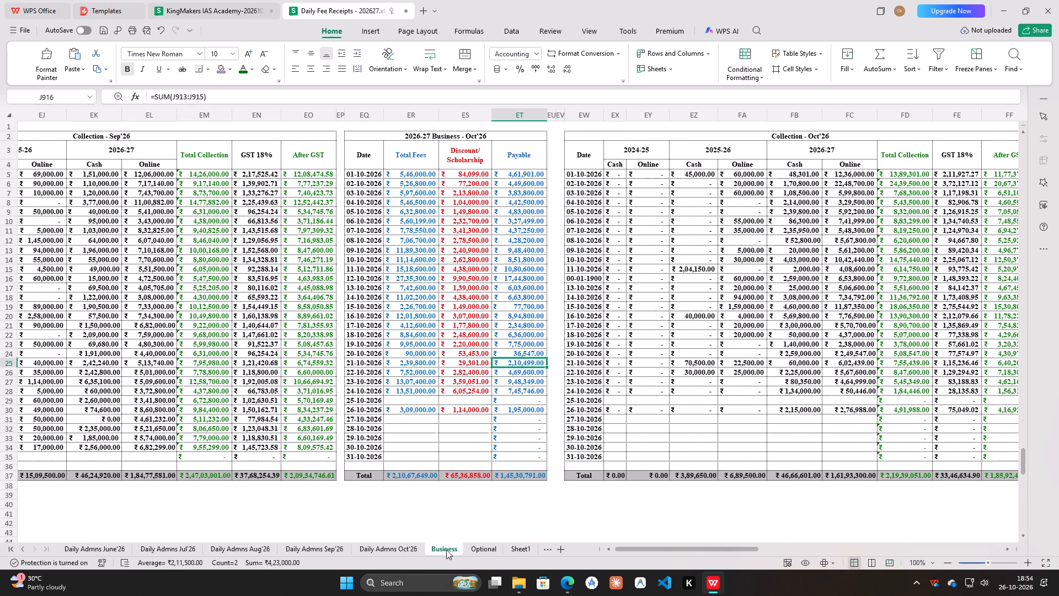
pyautogui.click(366, 366)
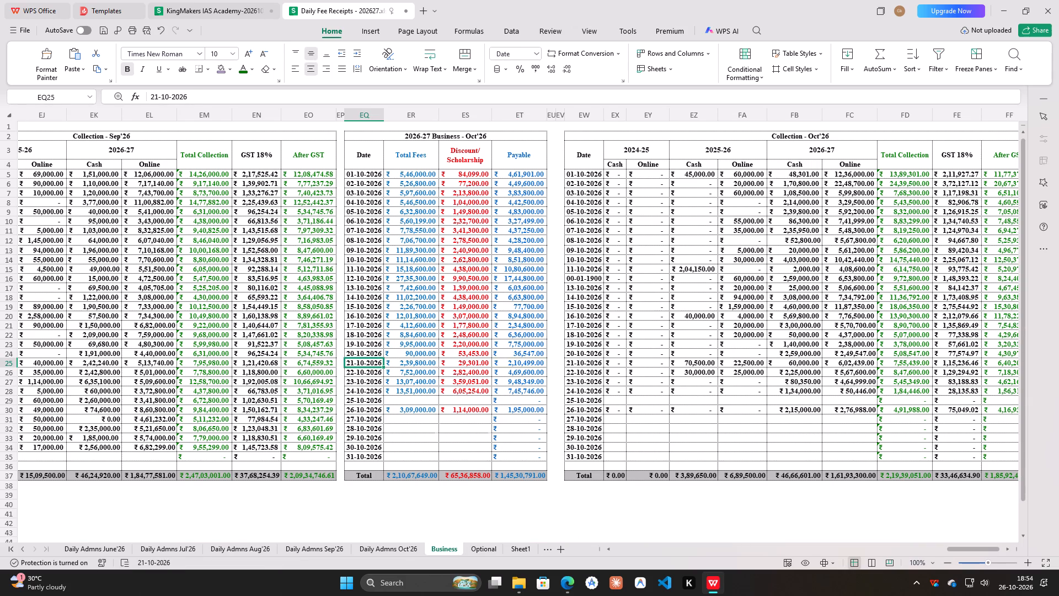
pyautogui.click(542, 365)
pyautogui.click(369, 352)
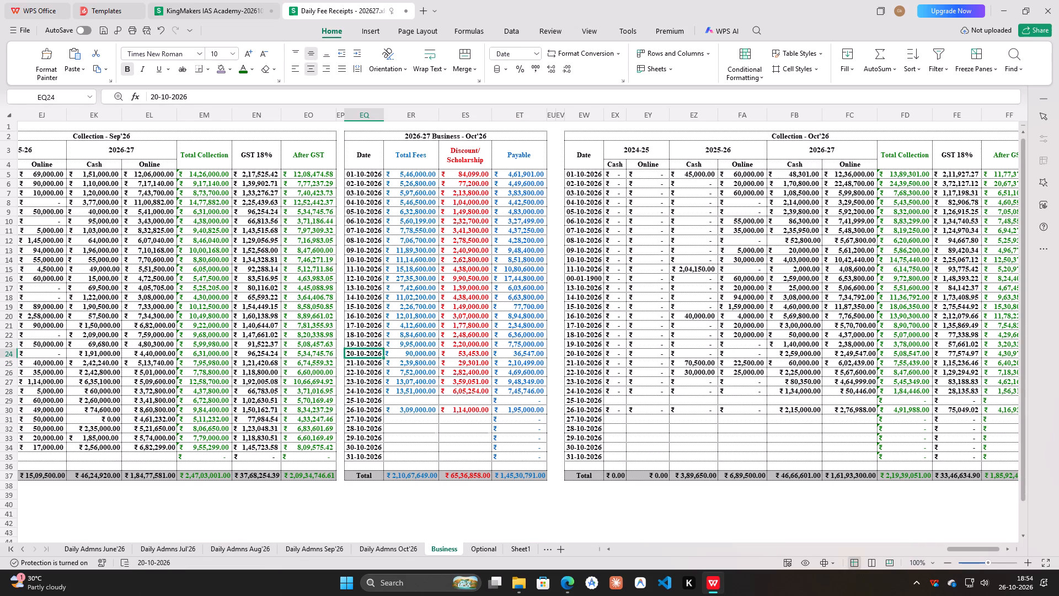
# Check the Business sheet's 15-10-2026 row (EQ19:ET19) against the 15-10-2026 new-admission totals in Daily Admns Oct'26.
pyautogui.moveTo(362, 310); pyautogui.dragTo(492, 310)
pyautogui.click(394, 547)
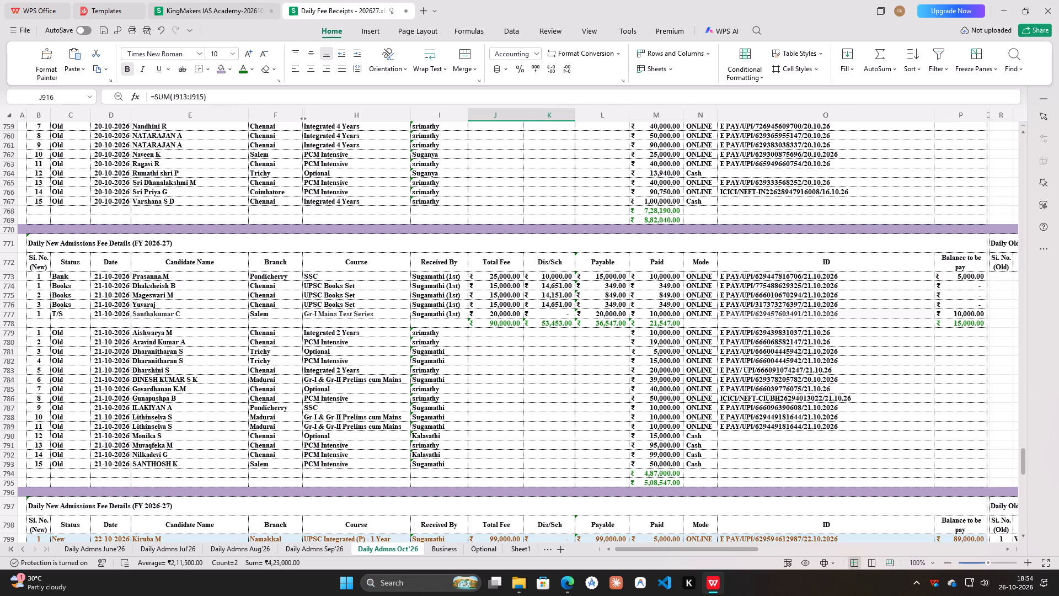
pyautogui.scroll(20, 524, 353)
pyautogui.scroll(6, 524, 353)
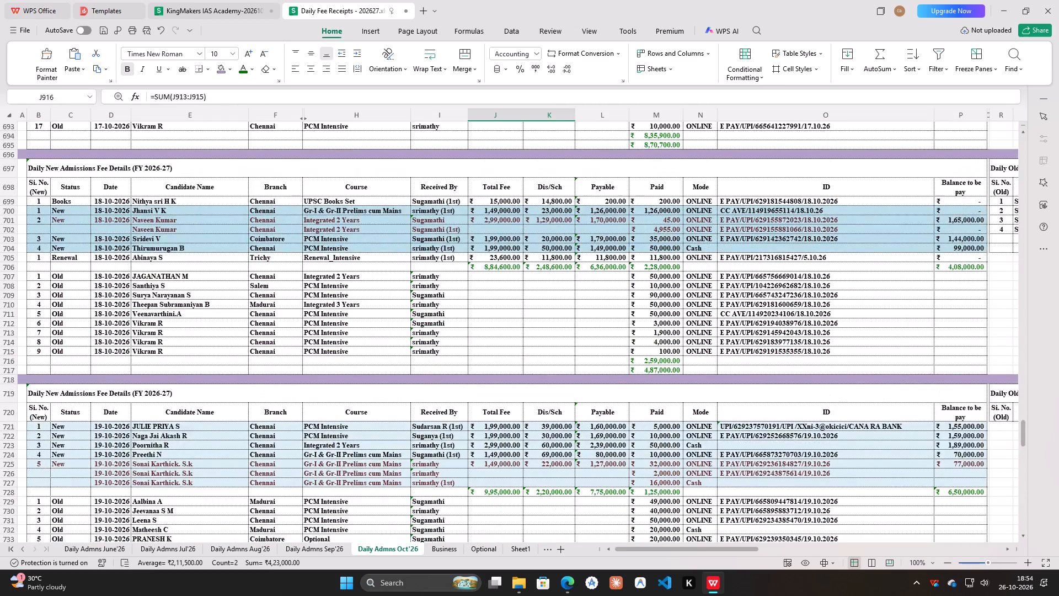
pyautogui.scroll(20, 532, 348)
pyautogui.scroll(8, 532, 348)
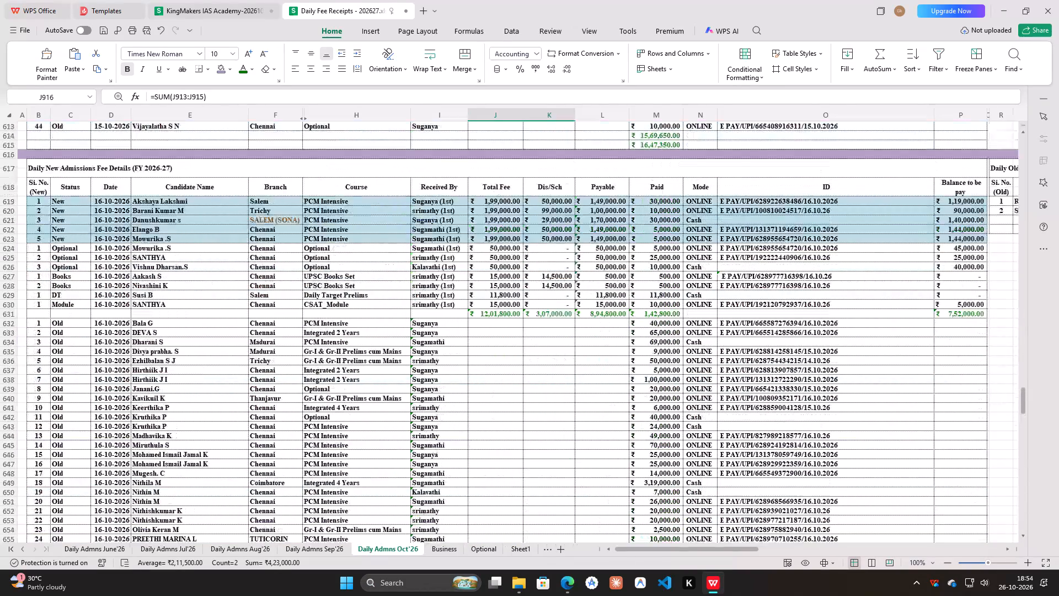
pyautogui.scroll(18, 545, 345)
pyautogui.scroll(4, 556, 365)
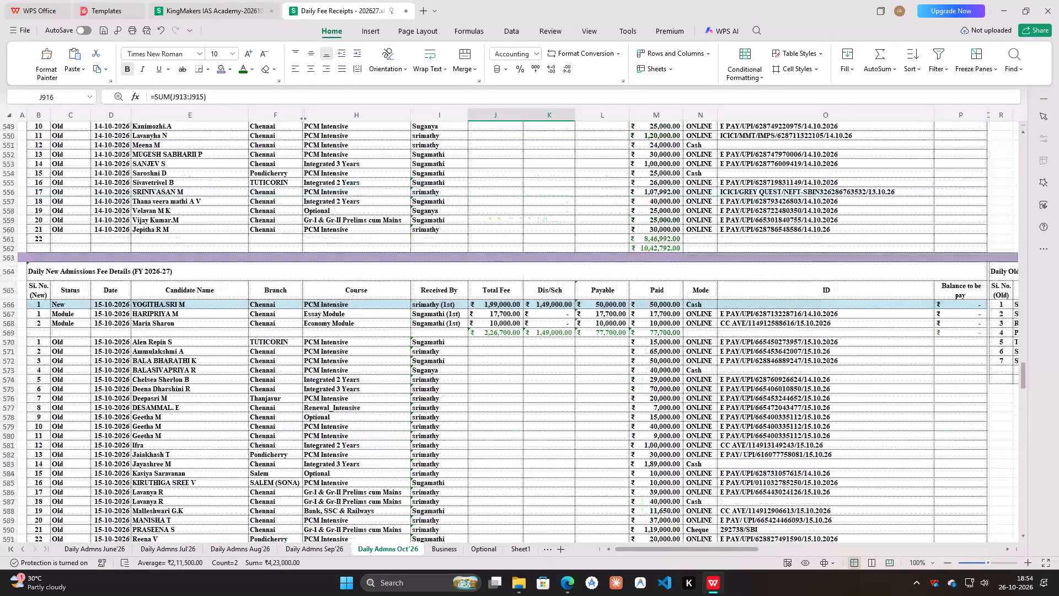
pyautogui.click(451, 551)
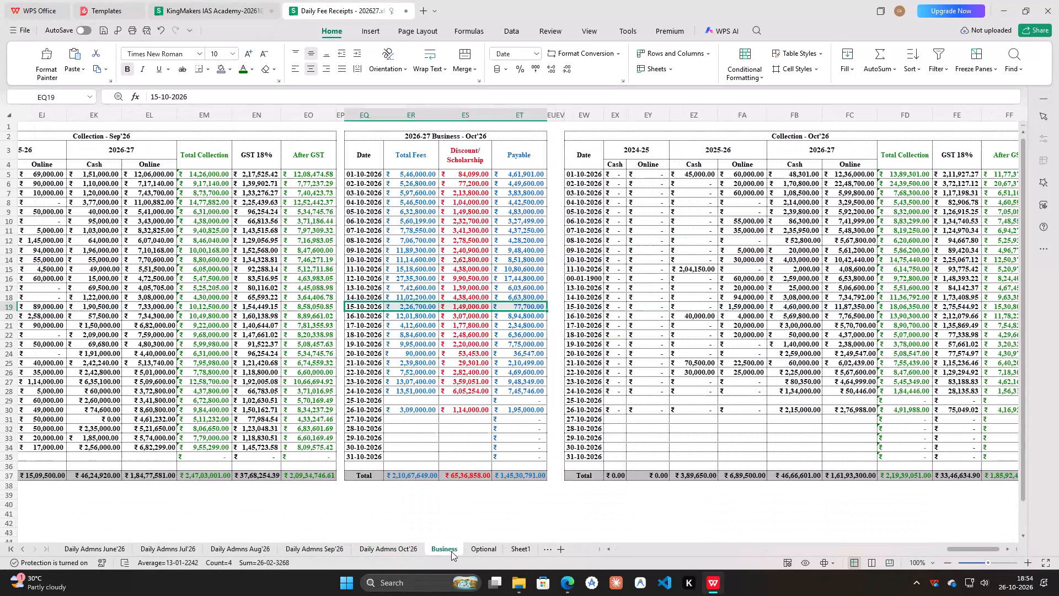
# Check the 16-10-2026 new-admission totals in Daily Admns Oct'26 against the Business sheet's 16-10-2026 row.
pyautogui.click(364, 544)
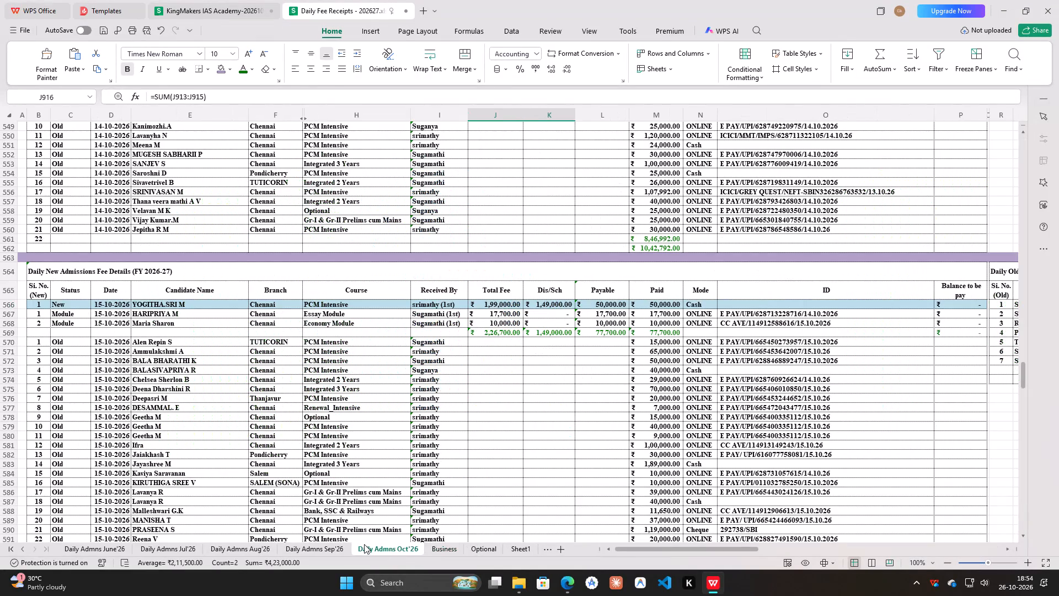
pyautogui.scroll(-9, 639, 364)
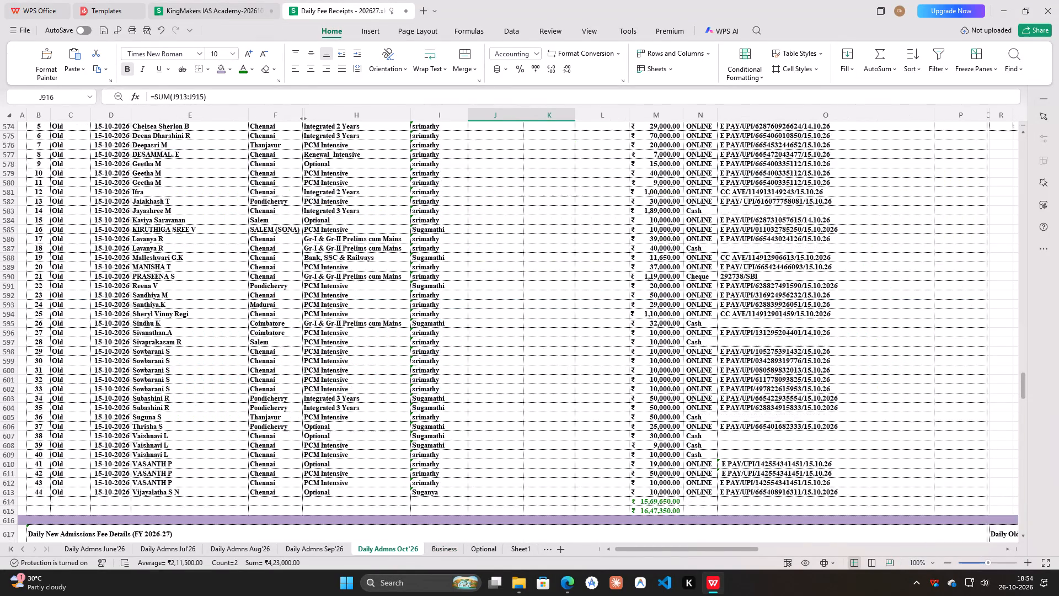
pyautogui.scroll(-13, 643, 360)
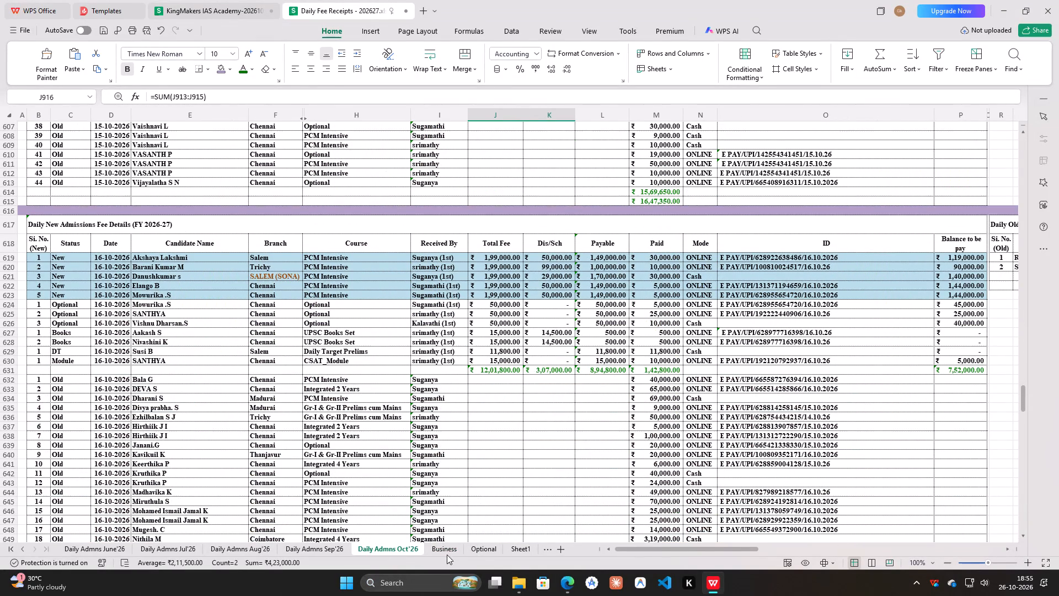
pyautogui.click(451, 550)
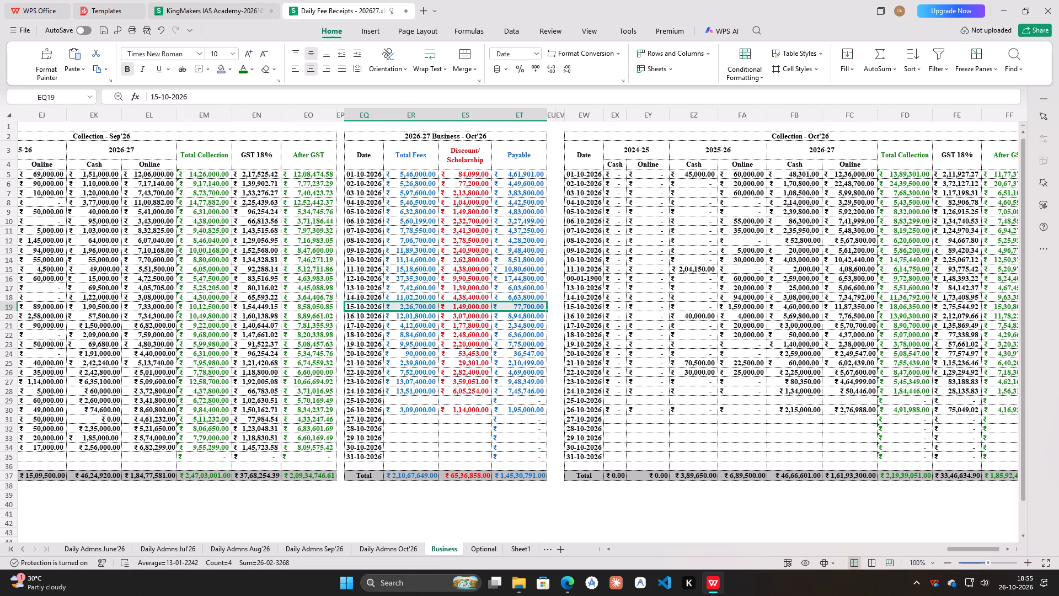
pyautogui.click(356, 314)
# Check the Business sheet's 17-10-2026 row against the 17-10-2026 new-admission totals in Daily Admns Oct'26.
pyautogui.moveTo(365, 324); pyautogui.dragTo(521, 331)
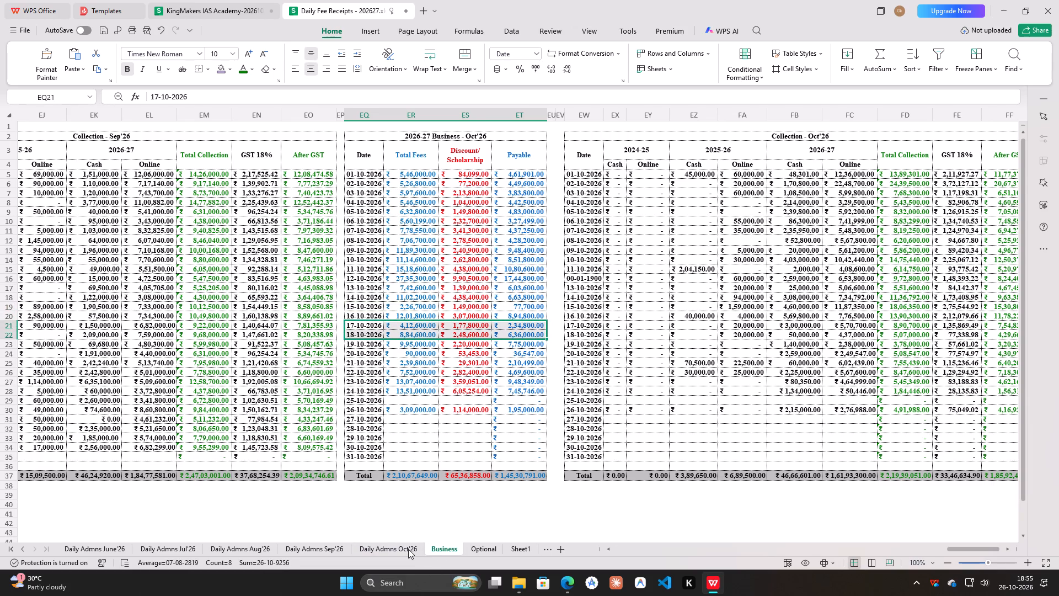
pyautogui.click(408, 549)
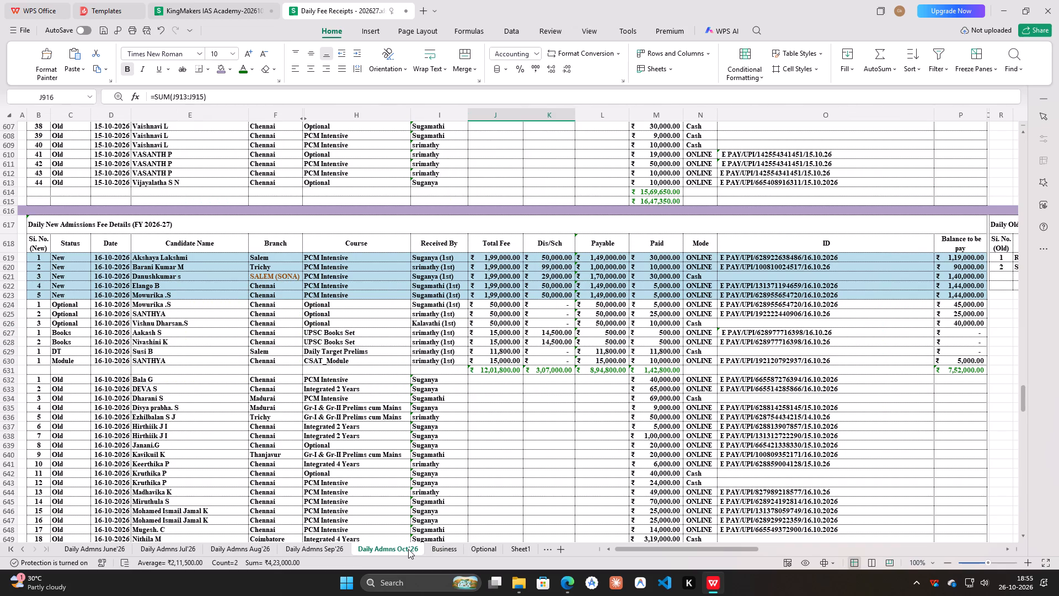
pyautogui.click(446, 550)
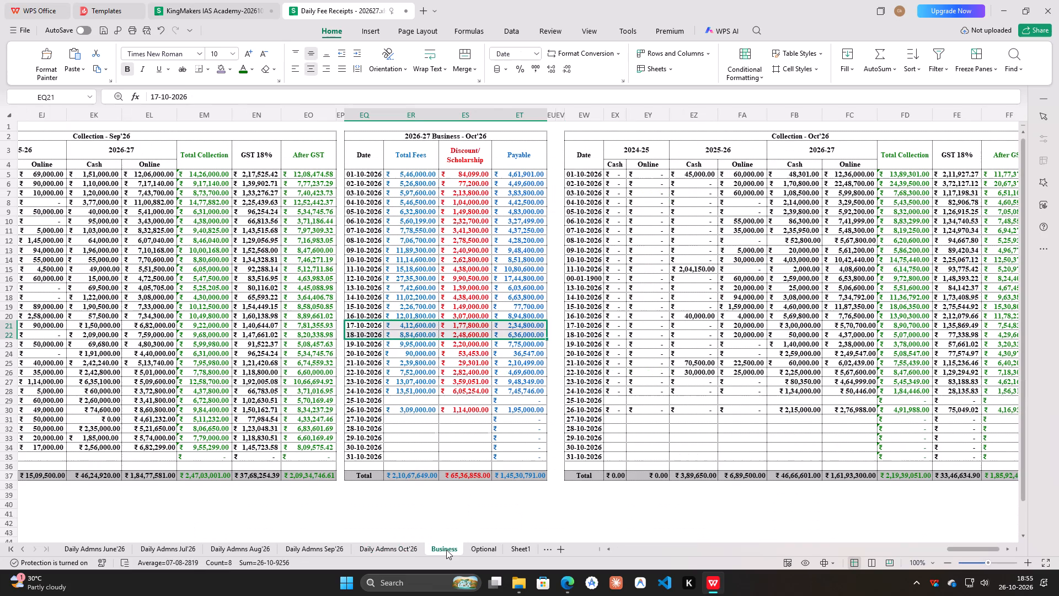
pyautogui.click(364, 551)
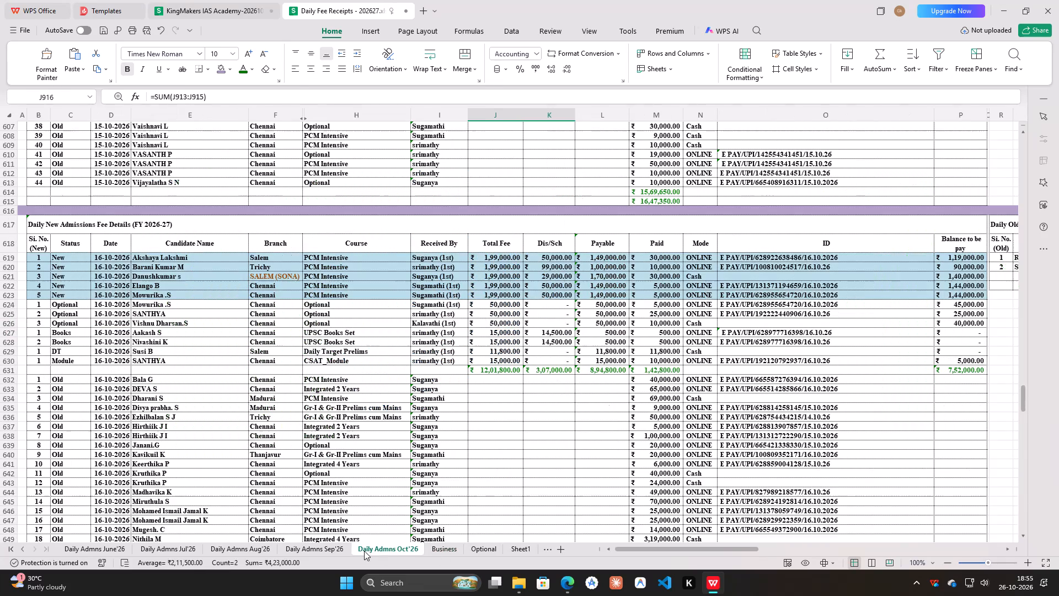
pyautogui.scroll(-14, 681, 421)
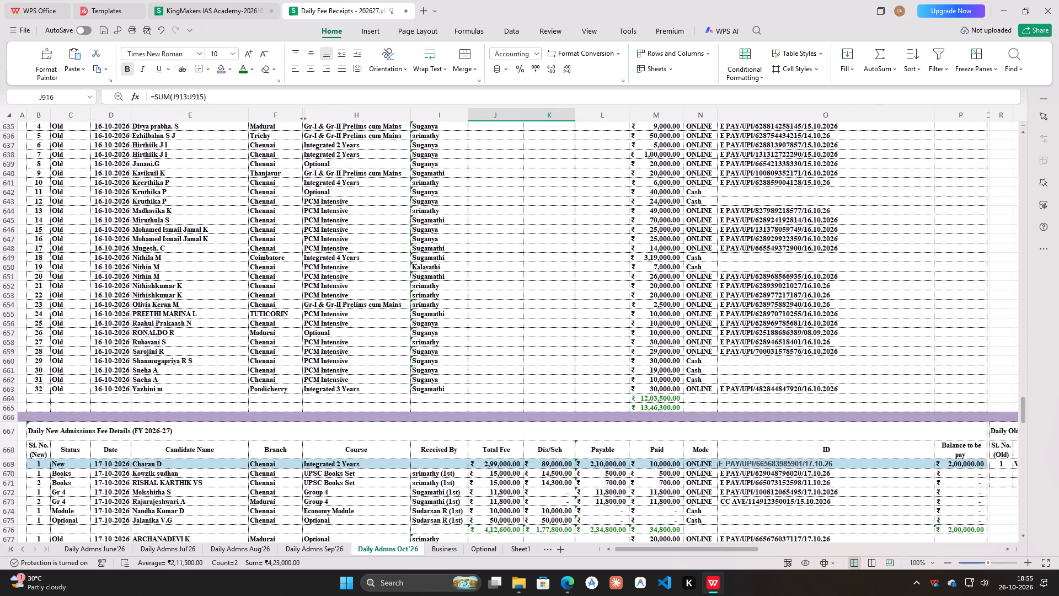
pyautogui.scroll(-1, 687, 424)
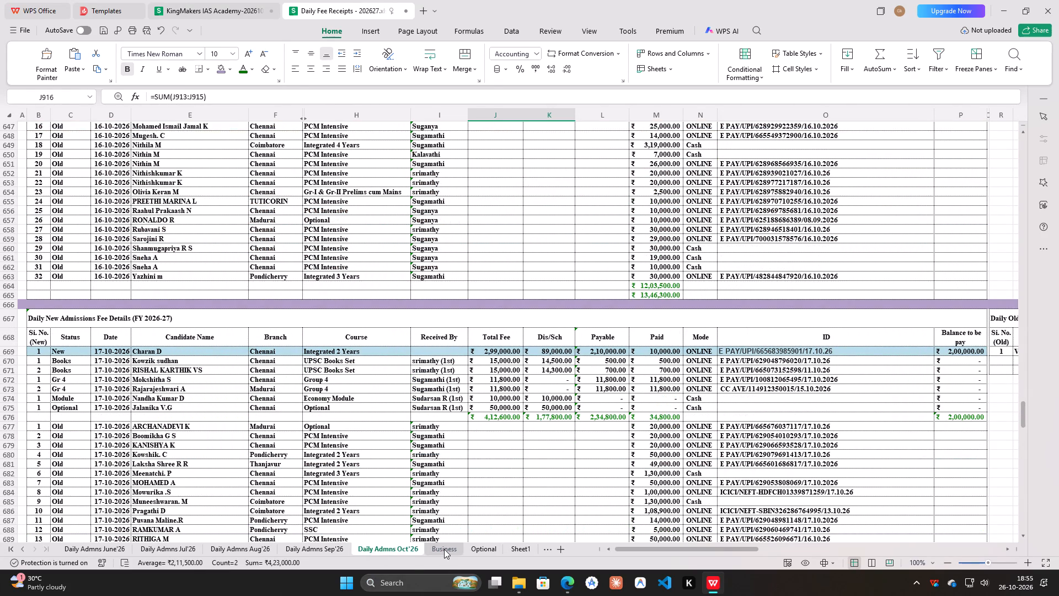
pyautogui.click(443, 549)
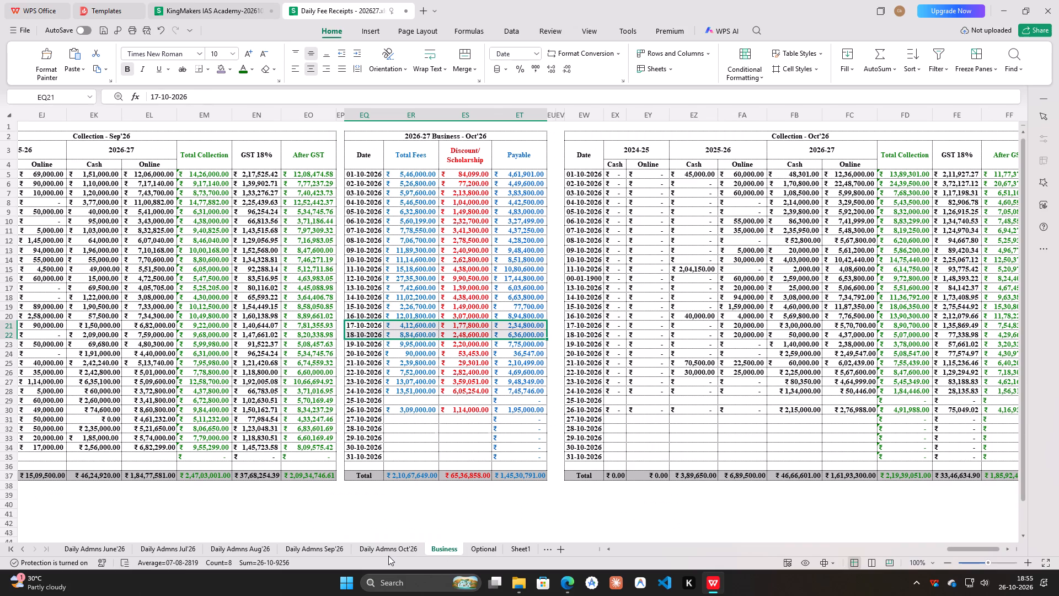
pyautogui.click(400, 550)
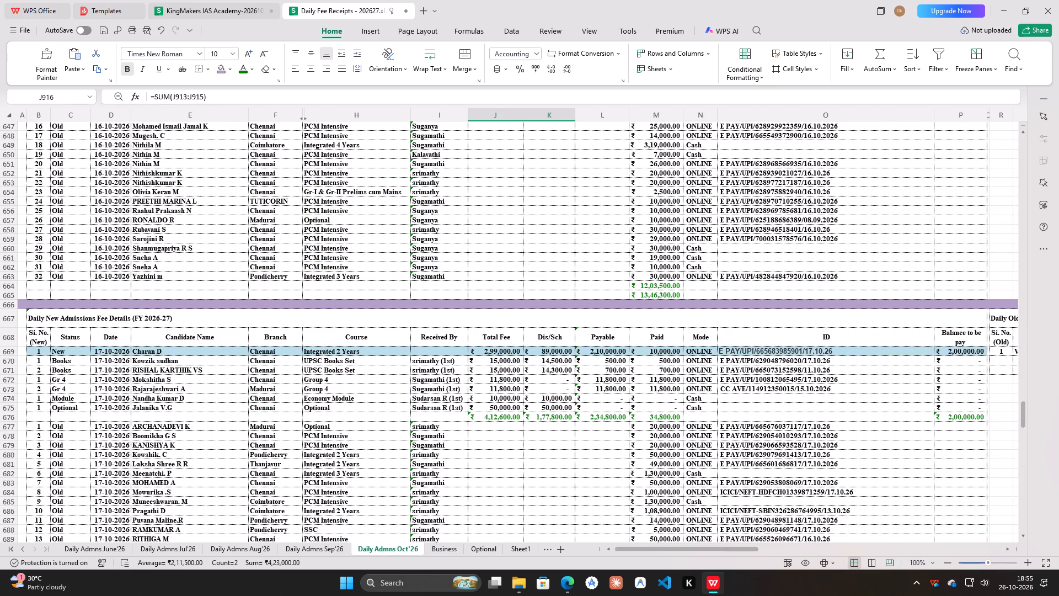
pyautogui.click(443, 549)
pyautogui.click(377, 552)
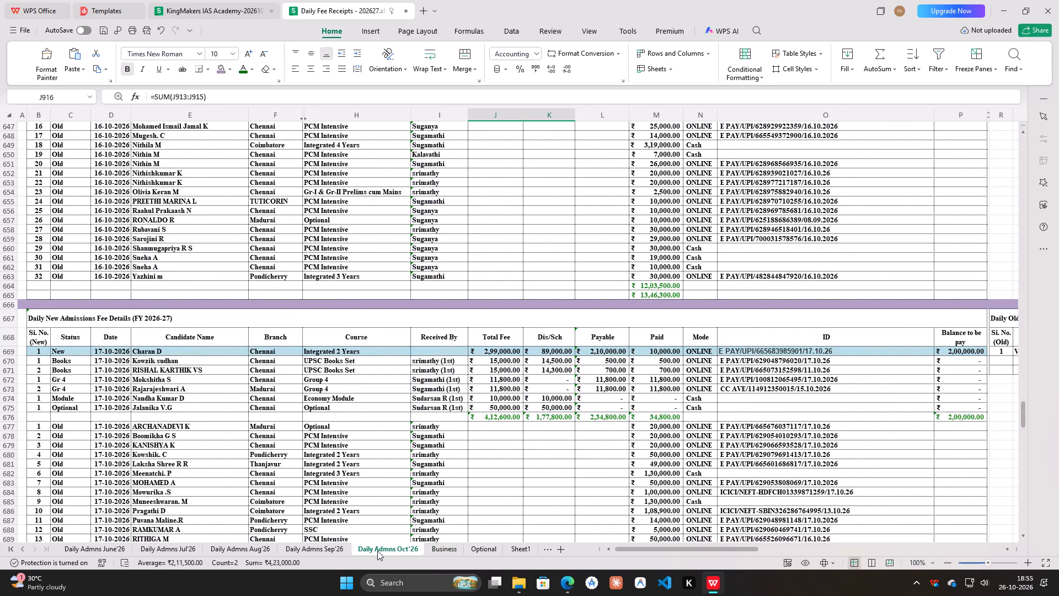
pyautogui.click(446, 552)
# Check the 18-10-2026 new-admission totals in Daily Admns Oct'26 against the Business sheet's 18-10-2026 row.
pyautogui.scroll(-4, 508, 450)
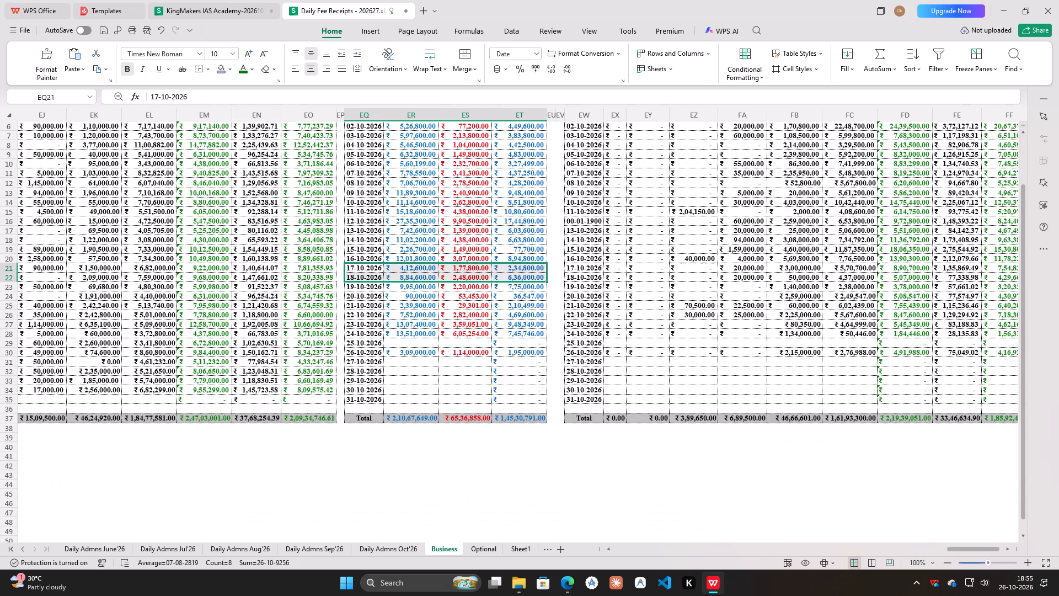
pyautogui.click(398, 551)
pyautogui.scroll(-12, 618, 365)
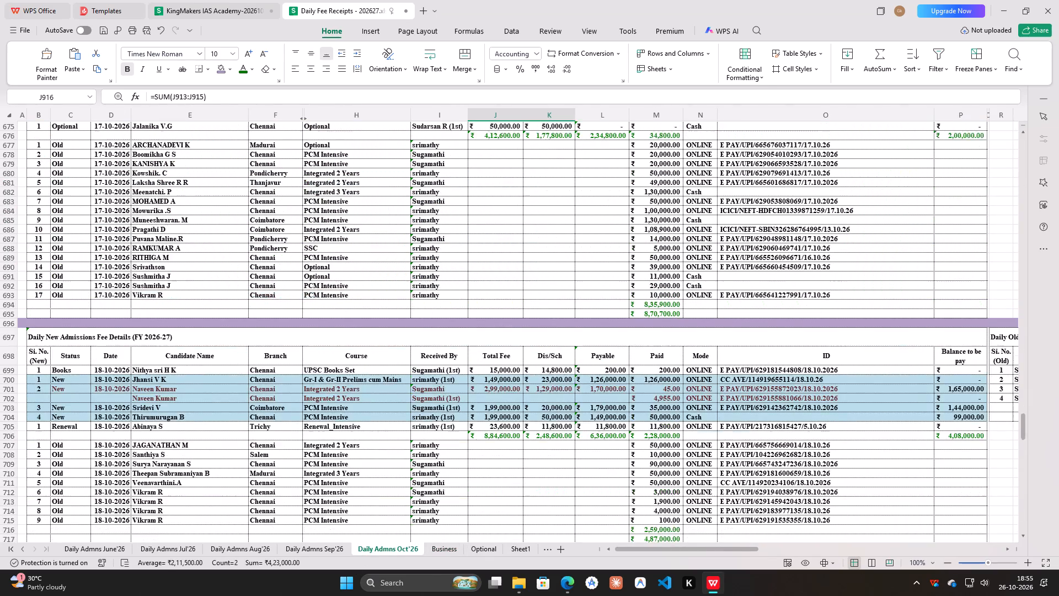
pyautogui.scroll(-3, 652, 384)
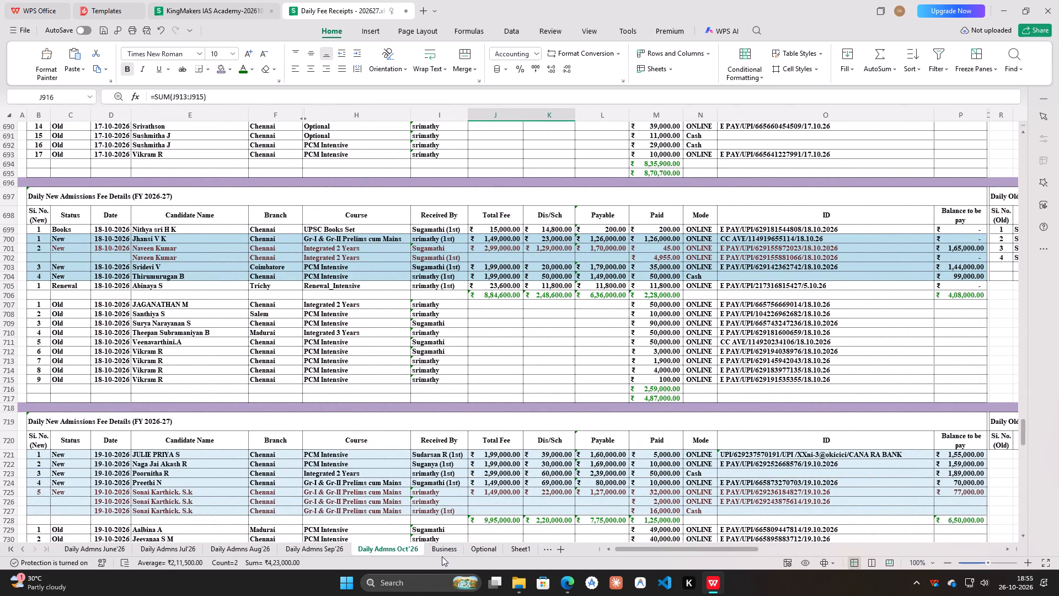
pyautogui.click(445, 550)
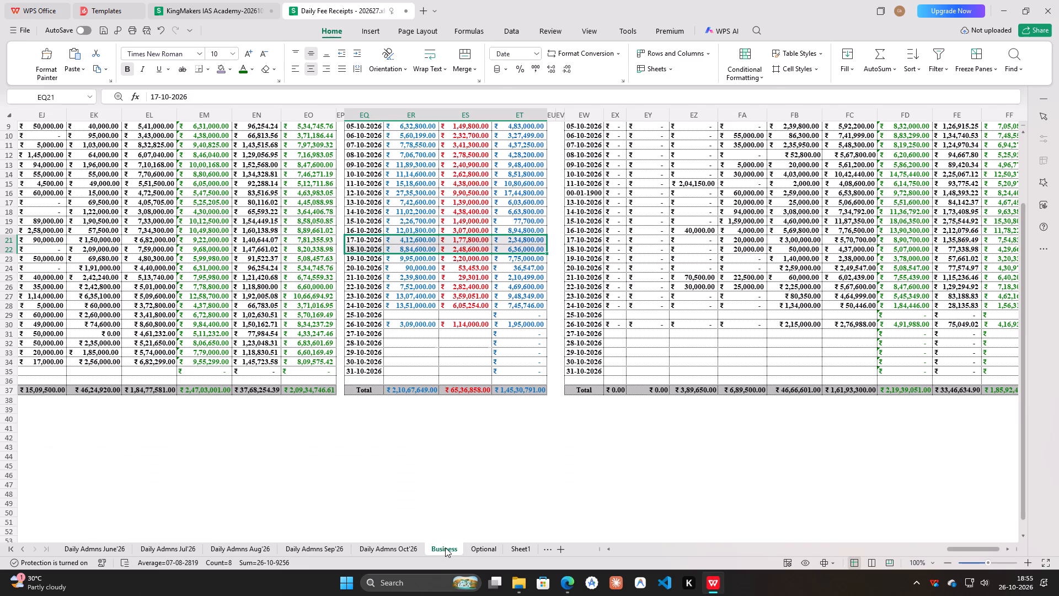
pyautogui.click(377, 550)
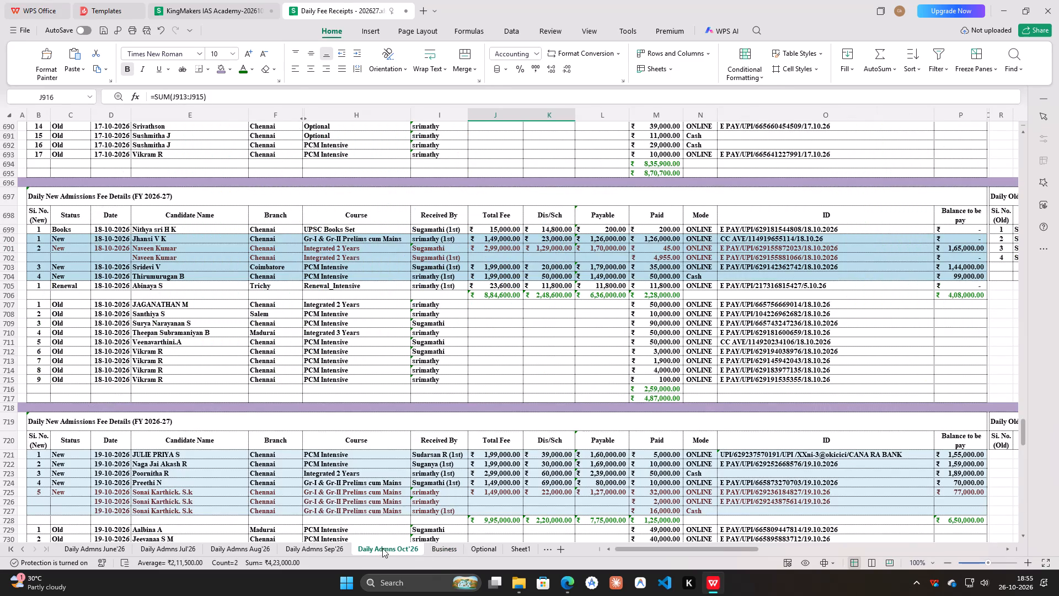
pyautogui.click(452, 551)
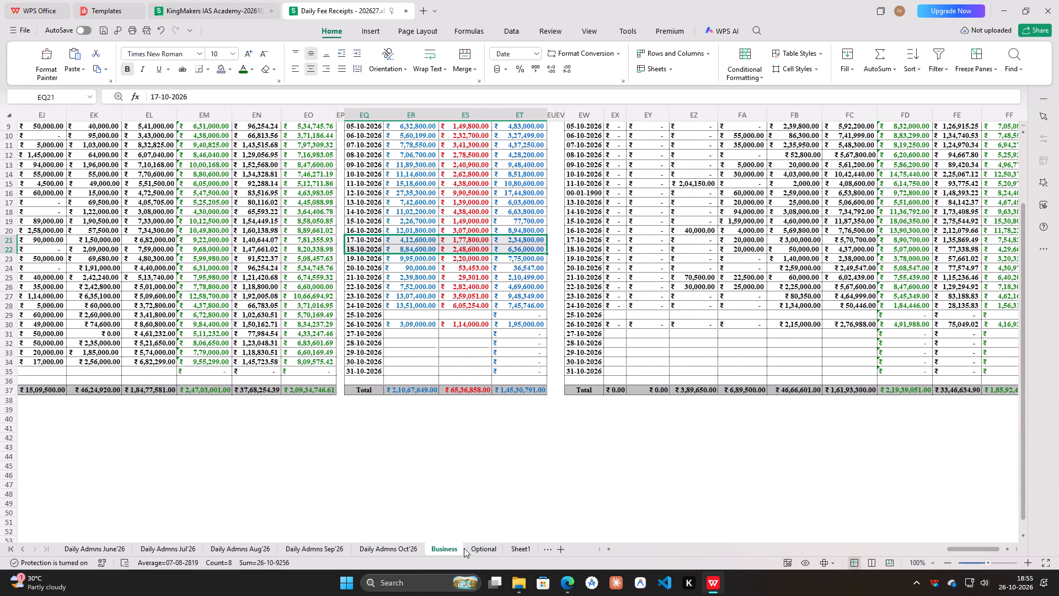
pyautogui.click(407, 547)
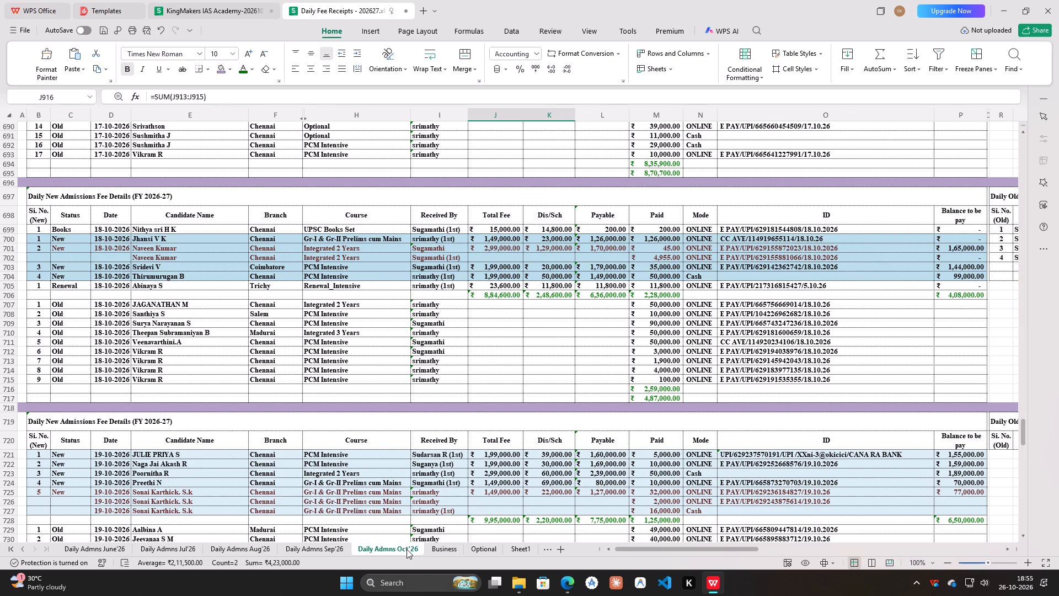
# Check the Business sheet's 19-10-2026 row (EQ23:ET23) against the 19-10-2026 new-admission totals in Daily Admns Oct'26.
pyautogui.click(438, 550)
pyautogui.moveTo(366, 257); pyautogui.dragTo(502, 258)
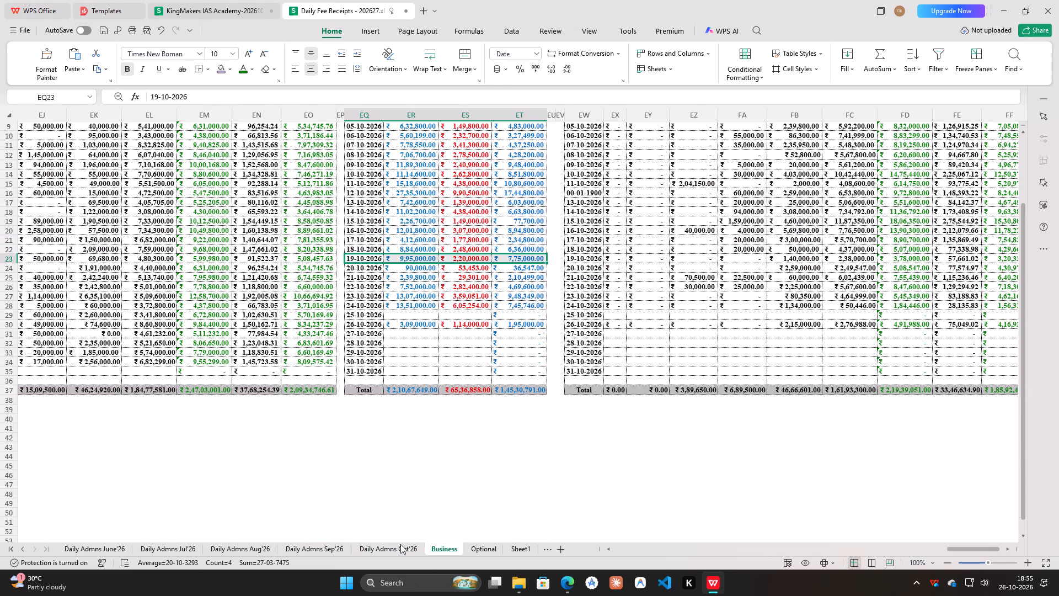
pyautogui.click(400, 544)
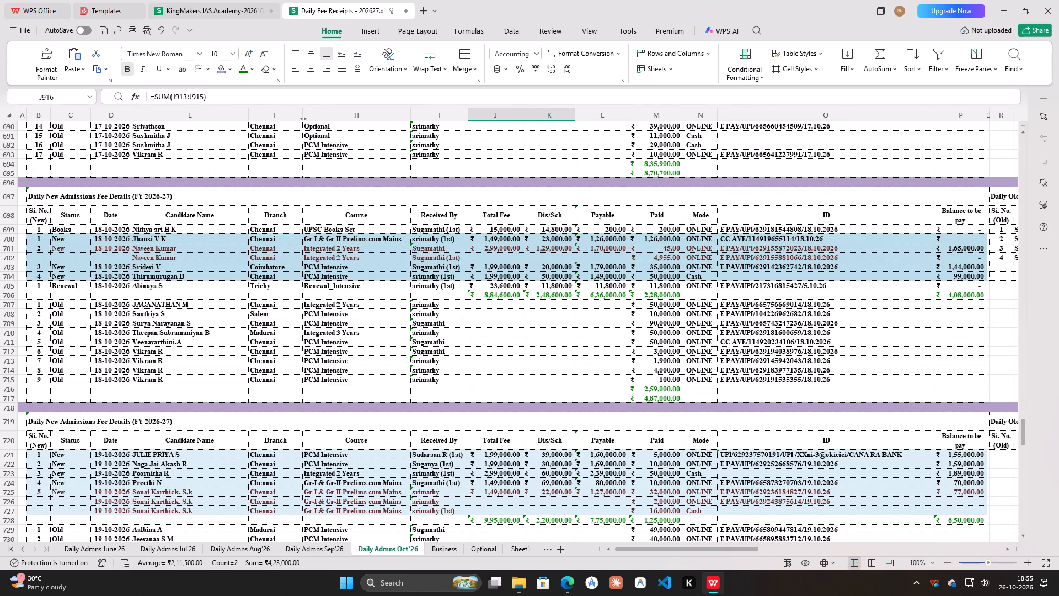
# Compare the 20-10-2026 new-admission totals in Daily Admns Oct'26 with the Business sheet's 20-10-2026 and 21-10-2026 rows.
pyautogui.scroll(-4, 506, 439)
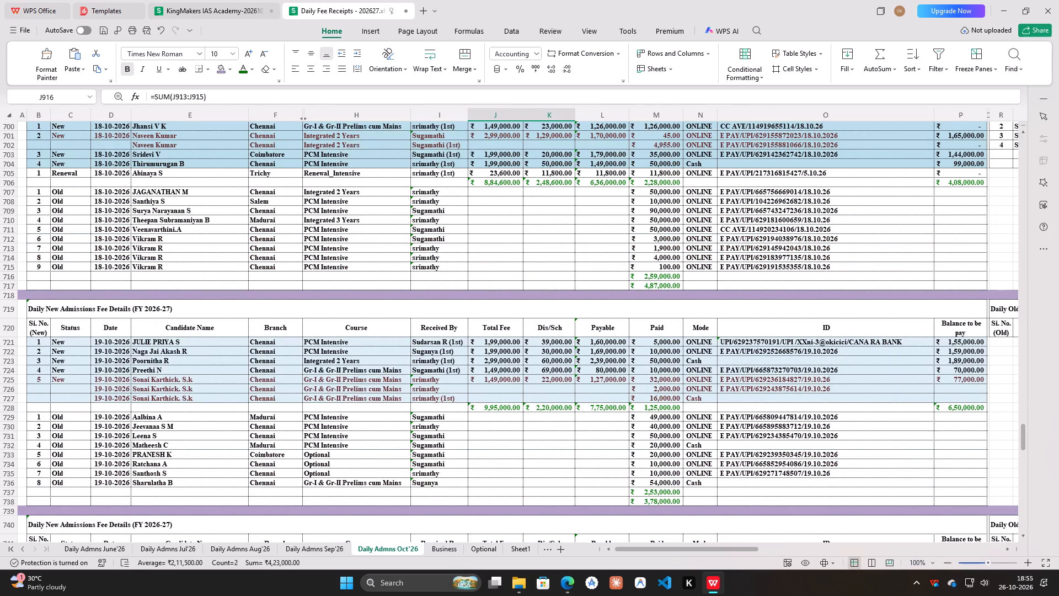
pyautogui.scroll(-9, 509, 438)
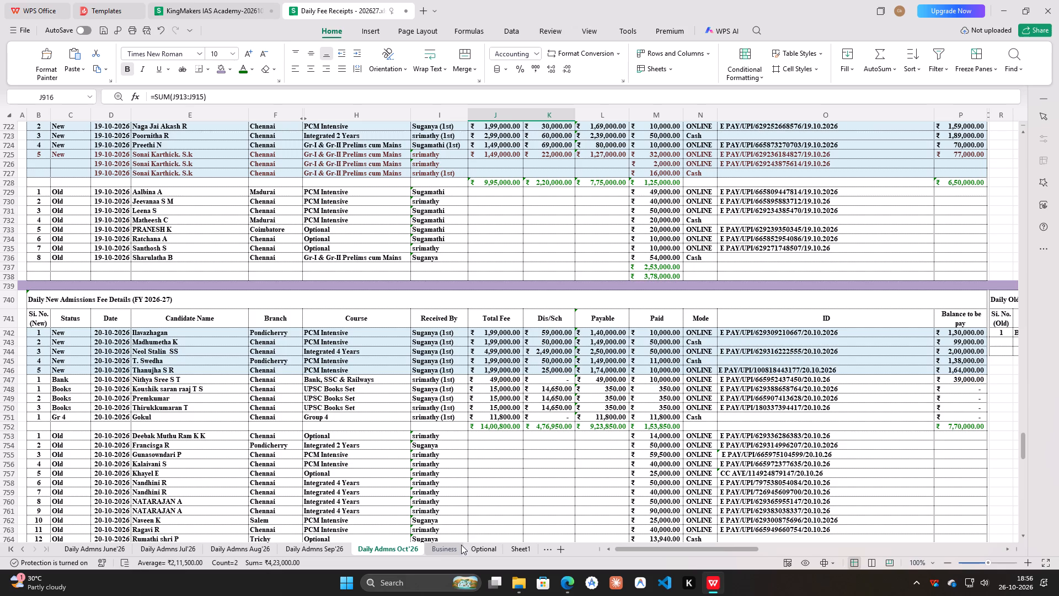
pyautogui.click(418, 547)
pyautogui.click(445, 555)
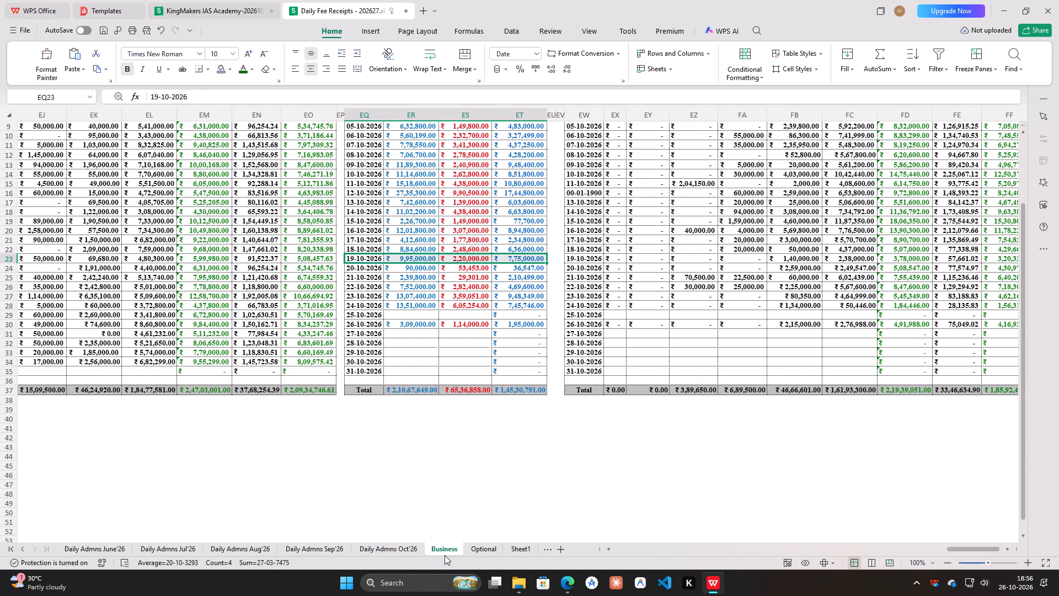
pyautogui.moveTo(374, 269); pyautogui.dragTo(375, 274)
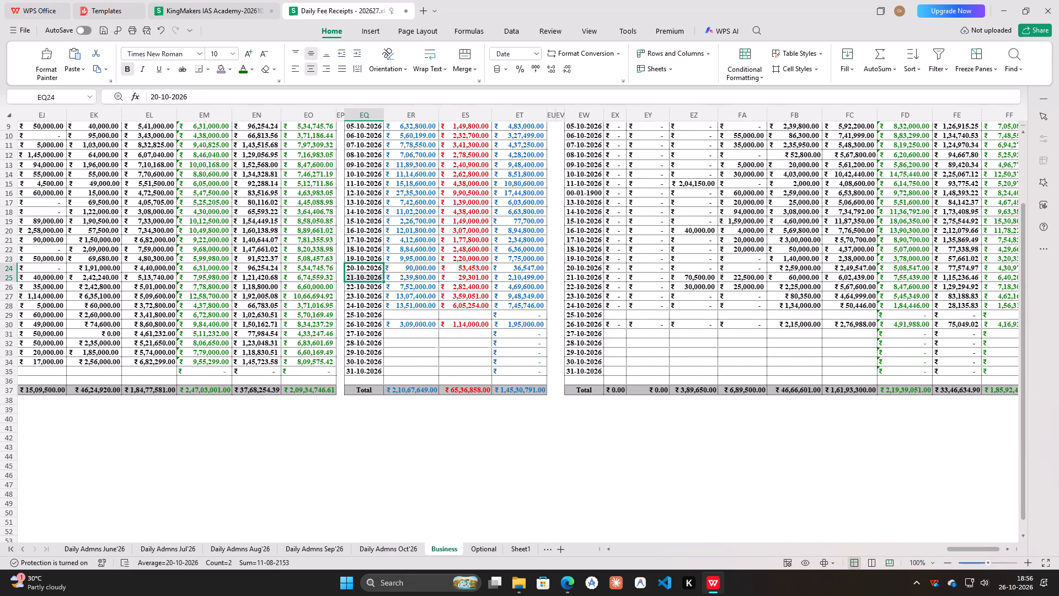
pyautogui.click(372, 544)
pyautogui.click(426, 545)
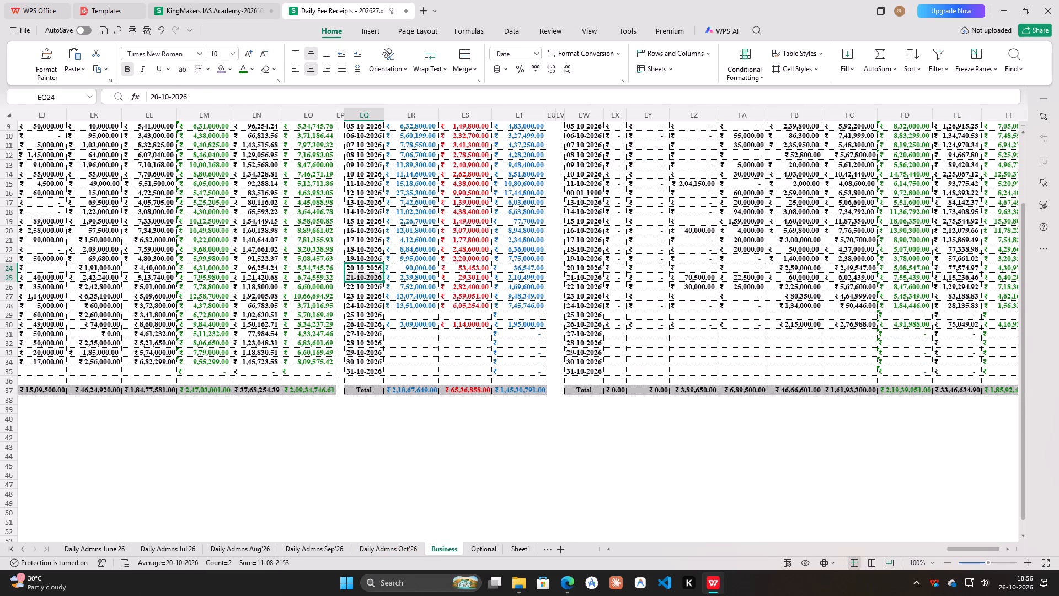
# Move the Total Fees and Discount/Scholarship values from the Business sheet's 26-10-2026 row up to the 25-10-2026 row.
pyautogui.moveTo(397, 322); pyautogui.dragTo(469, 324)
pyautogui.hotkey('ctrl', 'c')
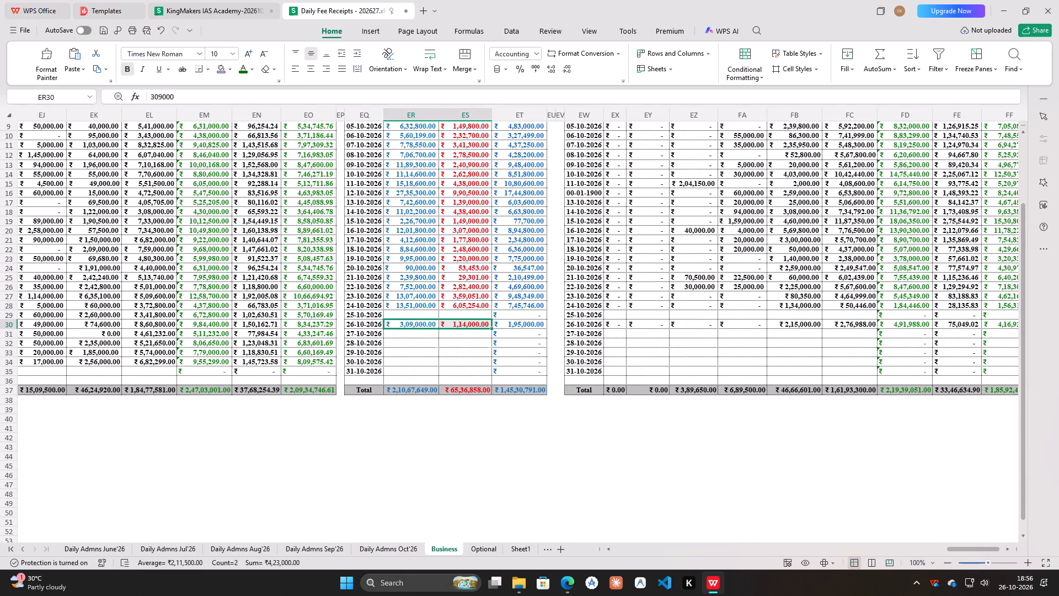
pyautogui.click(419, 312)
pyautogui.hotkey('ctrl', 'v')
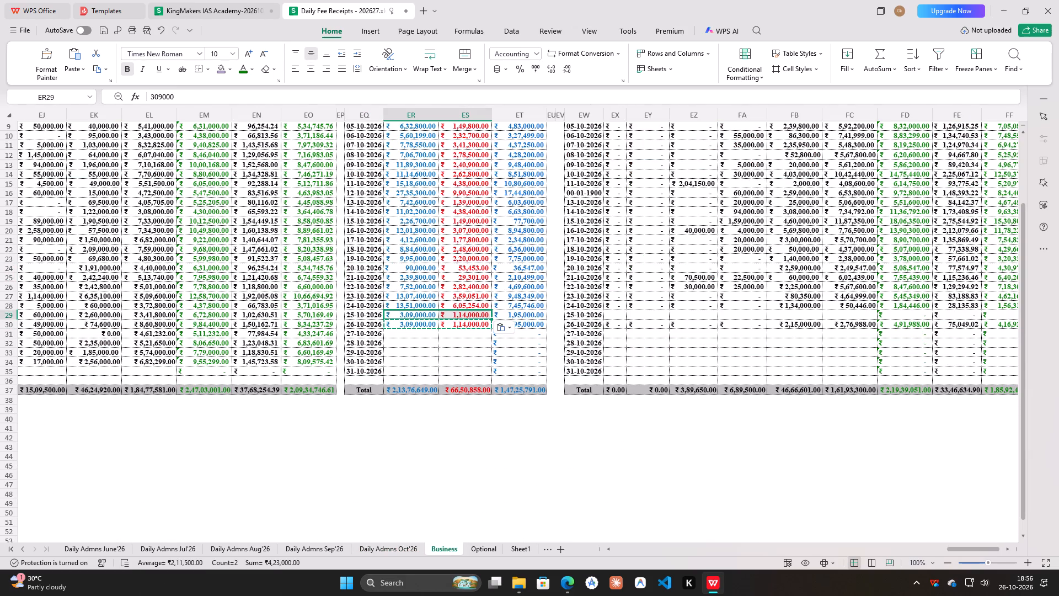
pyautogui.moveTo(411, 323); pyautogui.dragTo(477, 322)
pyautogui.press('Delete')
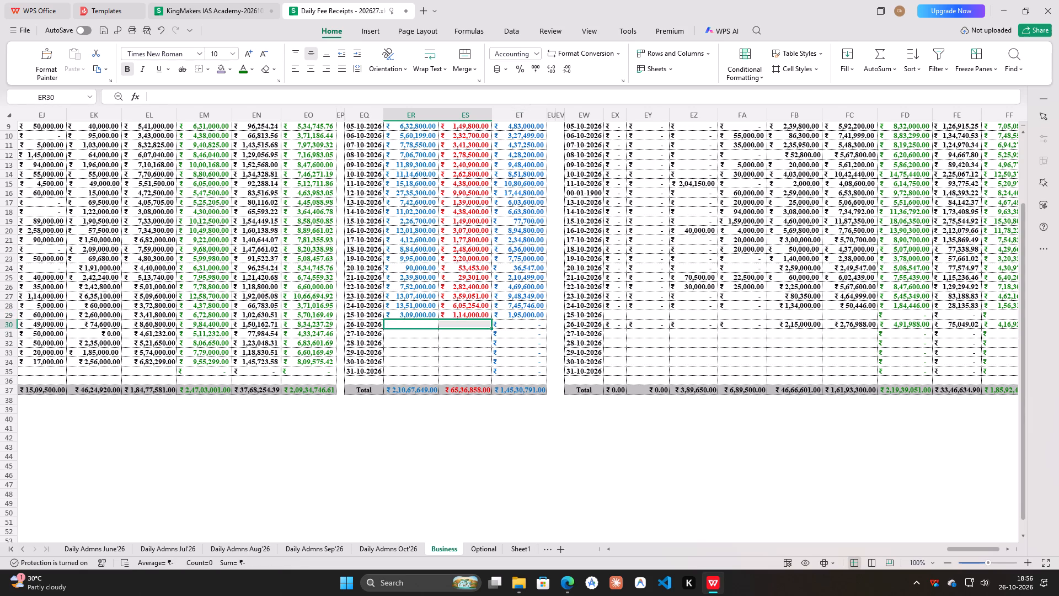
# Copy the Business sheet's Total Fees and Discount/Scholarship values for 20-10-2026 to 25-10-2026 (ER24:ES29) one row down, starting at ER25.
pyautogui.moveTo(395, 267); pyautogui.dragTo(477, 311)
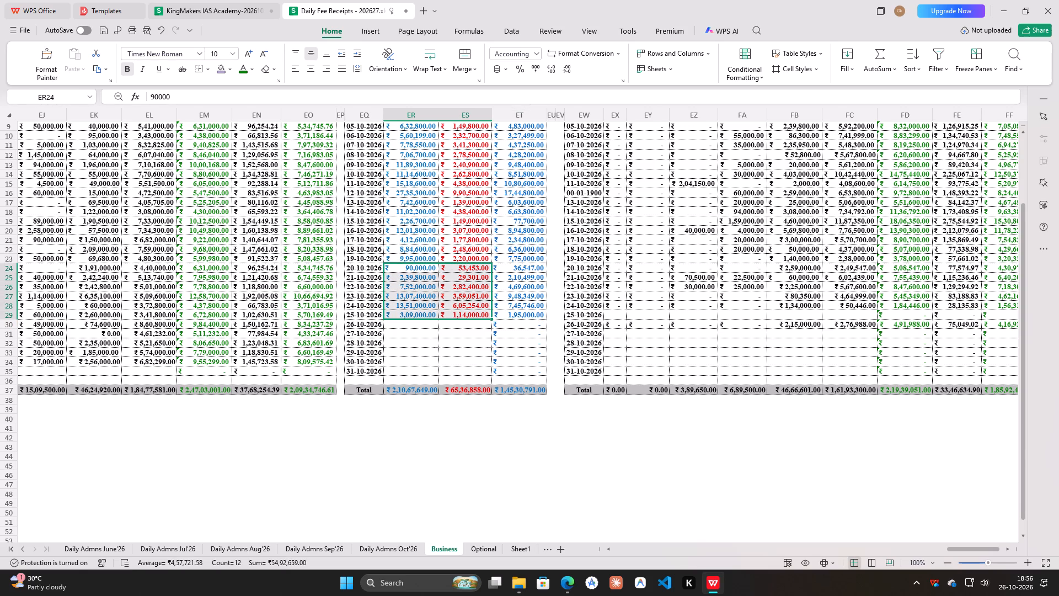
pyautogui.hotkey('ctrl', 'c')
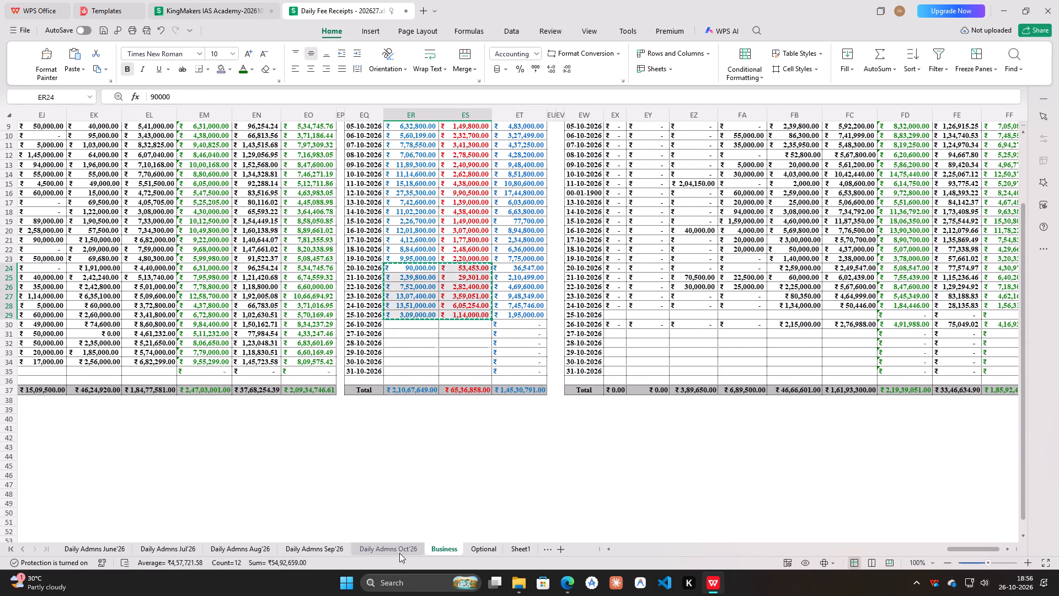
pyautogui.click(399, 553)
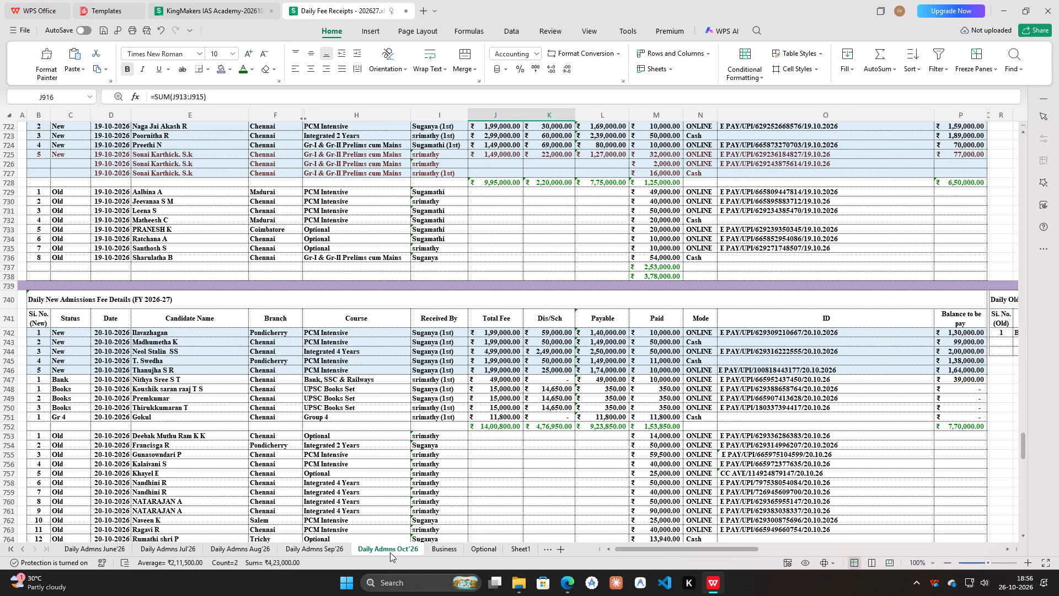
pyautogui.click(390, 552)
pyautogui.click(434, 551)
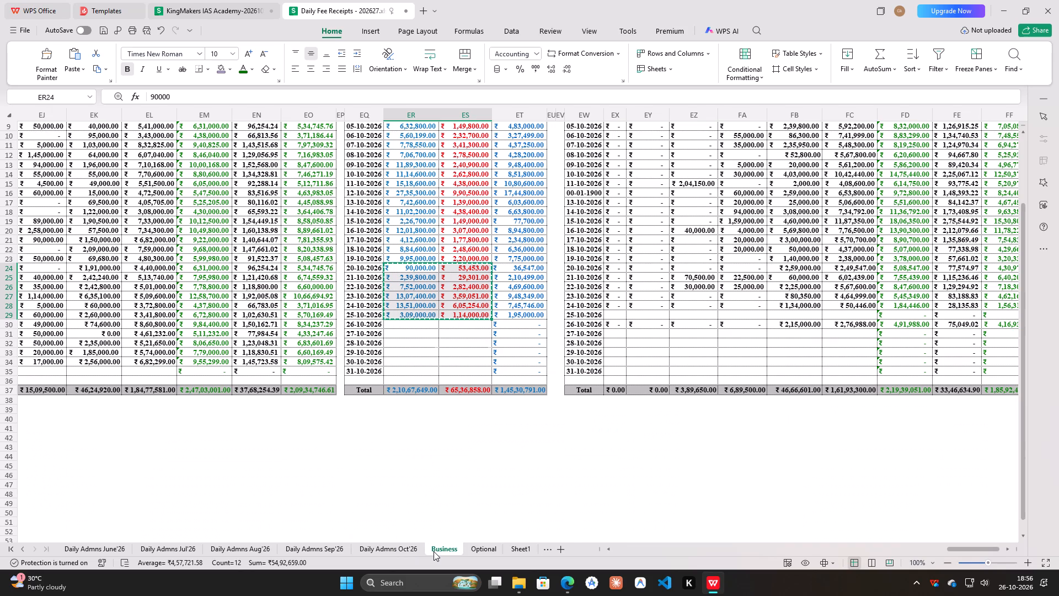
pyautogui.click(388, 550)
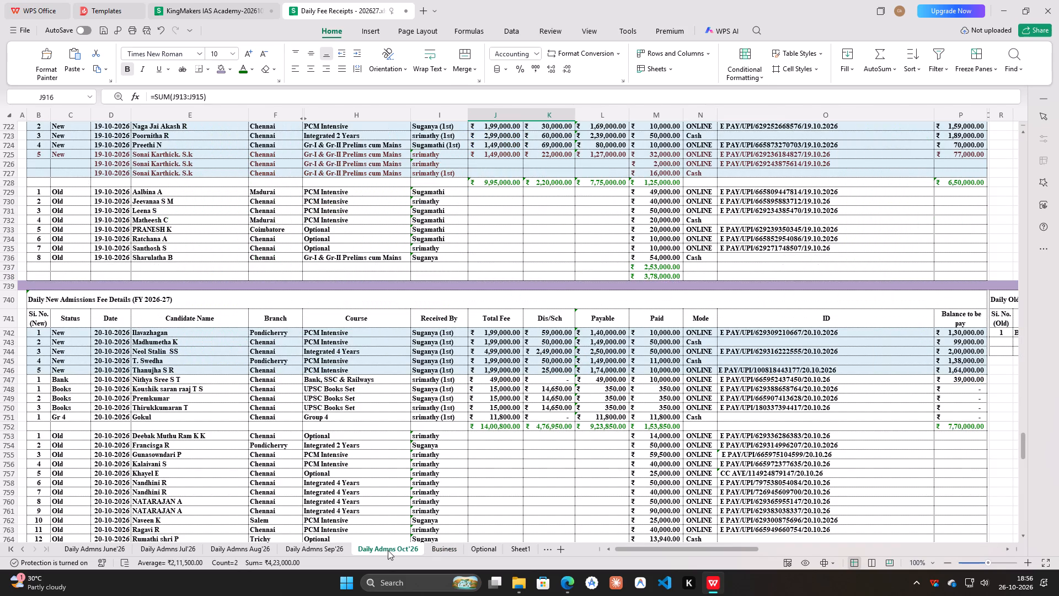
pyautogui.click(447, 547)
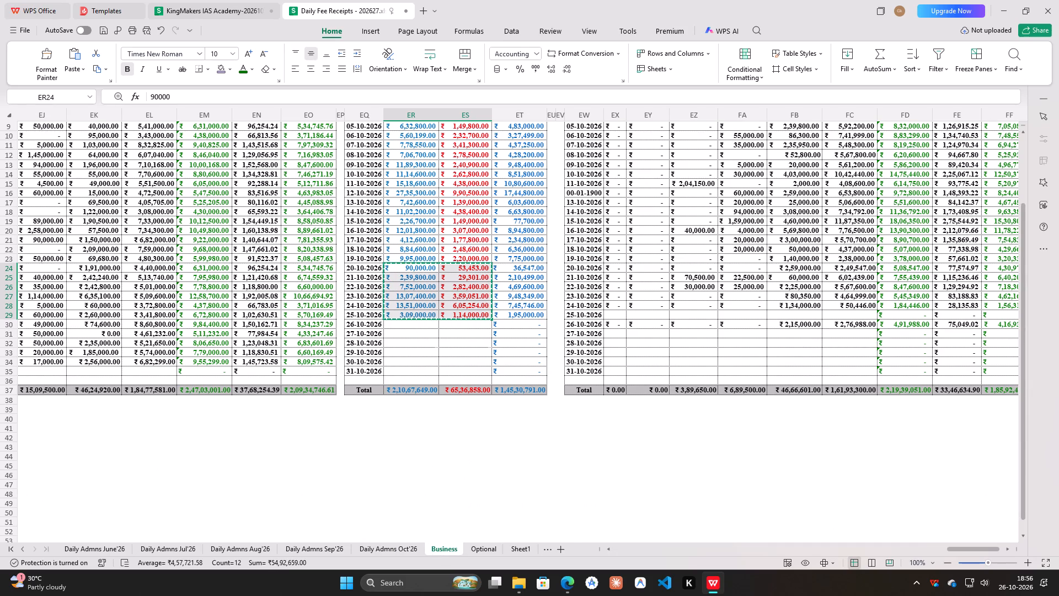
pyautogui.click(420, 276)
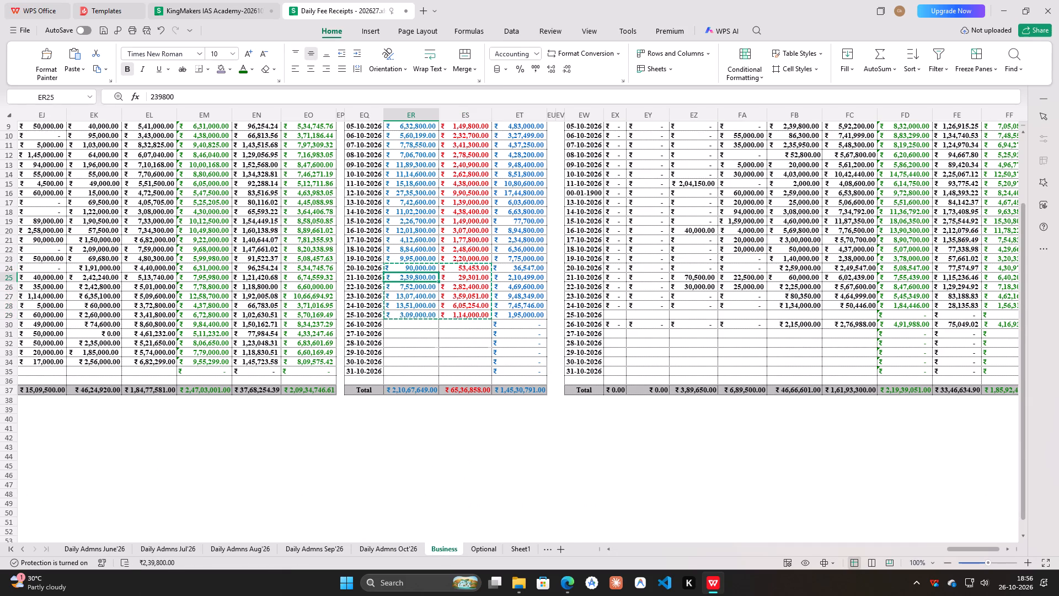
pyautogui.hotkey('ctrl', 'v')
# Clear the Business sheet's 20-10-2026 entries (ER24:ES24) and paste as values the 20-10-2026 totals 14,00,800 and 4,76,950 from Daily Admns Oct'26.
pyautogui.moveTo(418, 270); pyautogui.dragTo(458, 269)
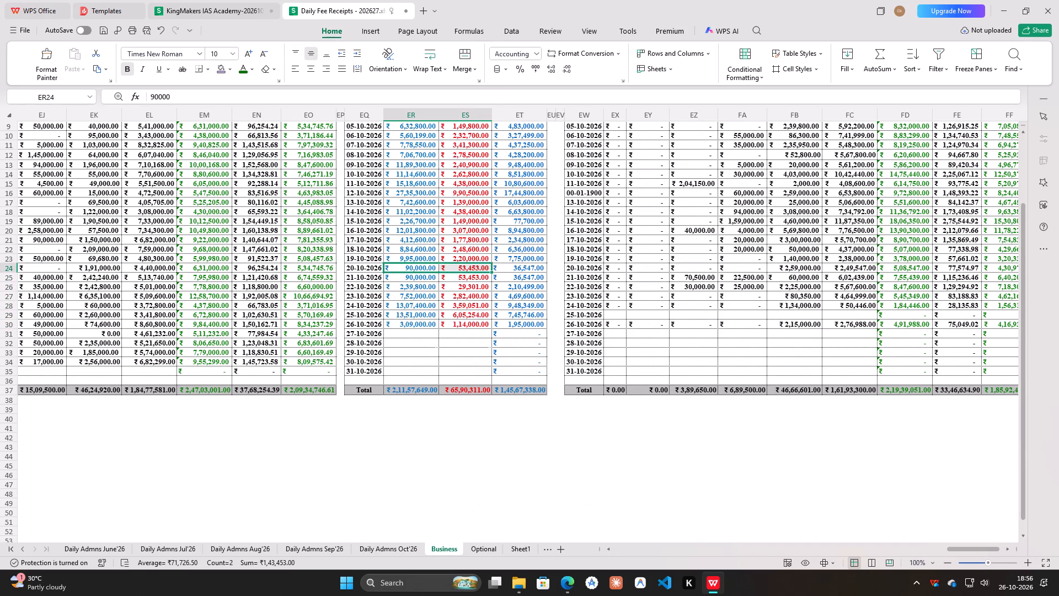
pyautogui.press('Delete')
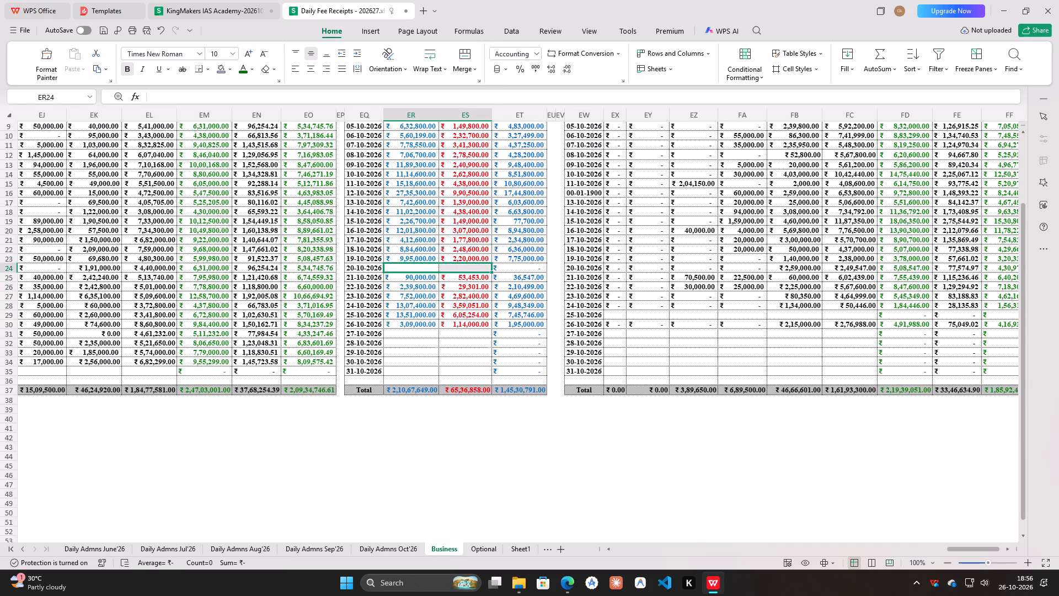
pyautogui.click(335, 547)
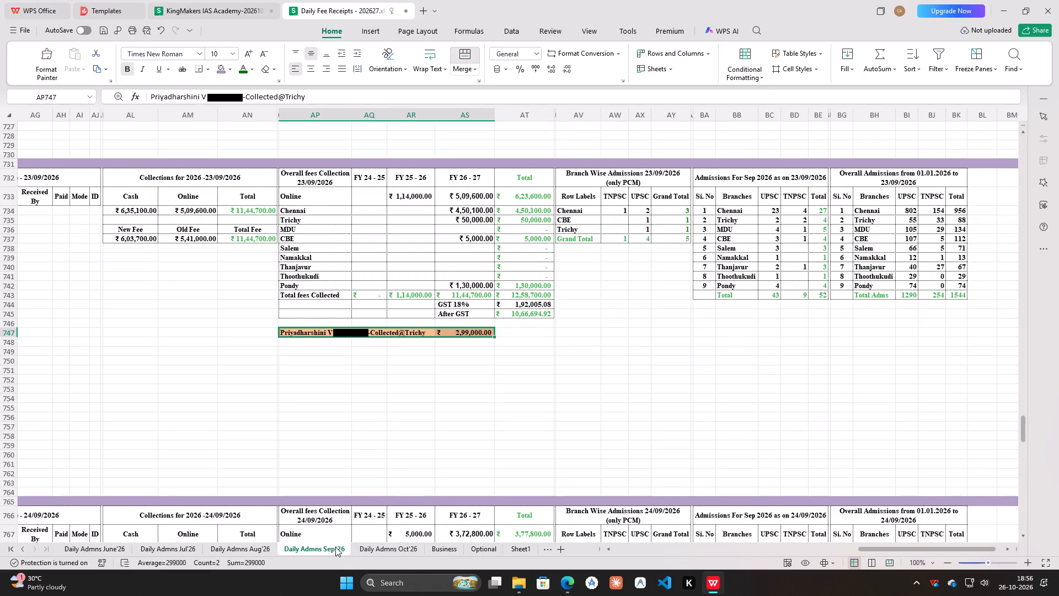
pyautogui.click(392, 547)
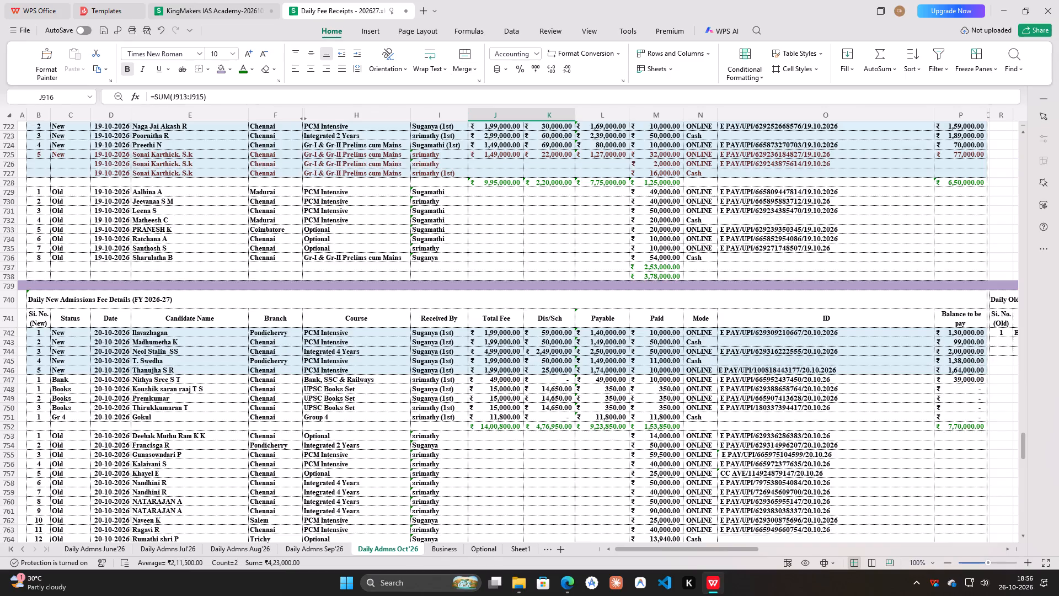
pyautogui.moveTo(494, 428); pyautogui.dragTo(553, 423)
pyautogui.hotkey('ctrl', 'c')
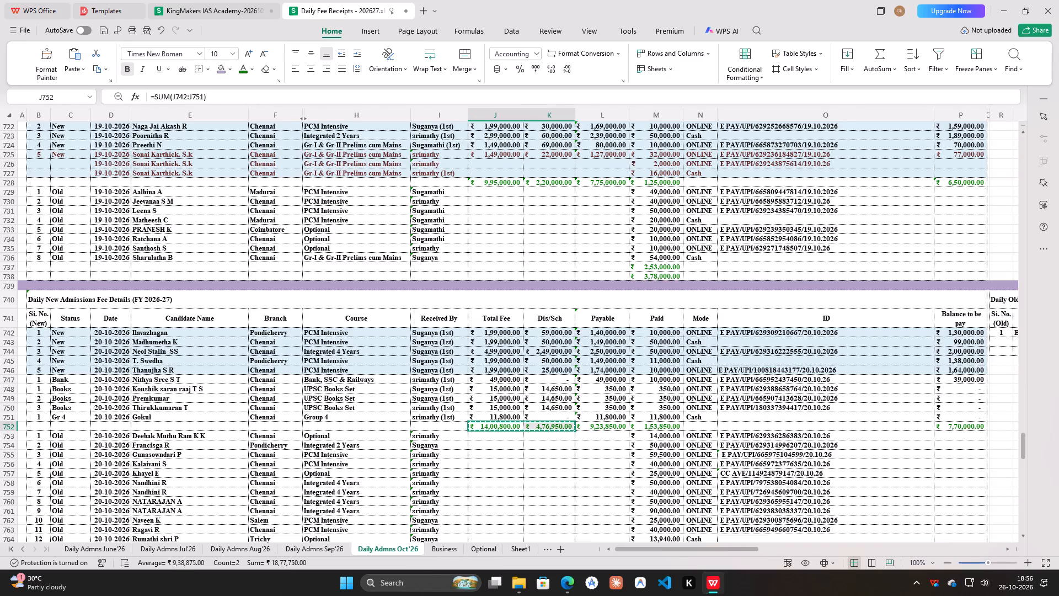
pyautogui.click(443, 548)
pyautogui.click(414, 267)
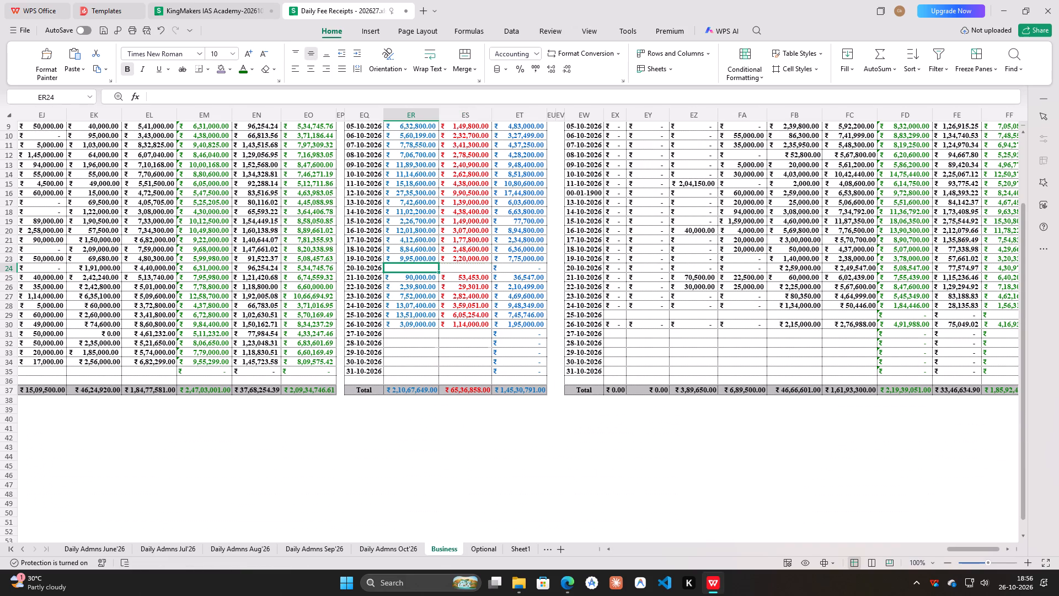
pyautogui.rightClick(412, 265)
pyautogui.click(485, 13)
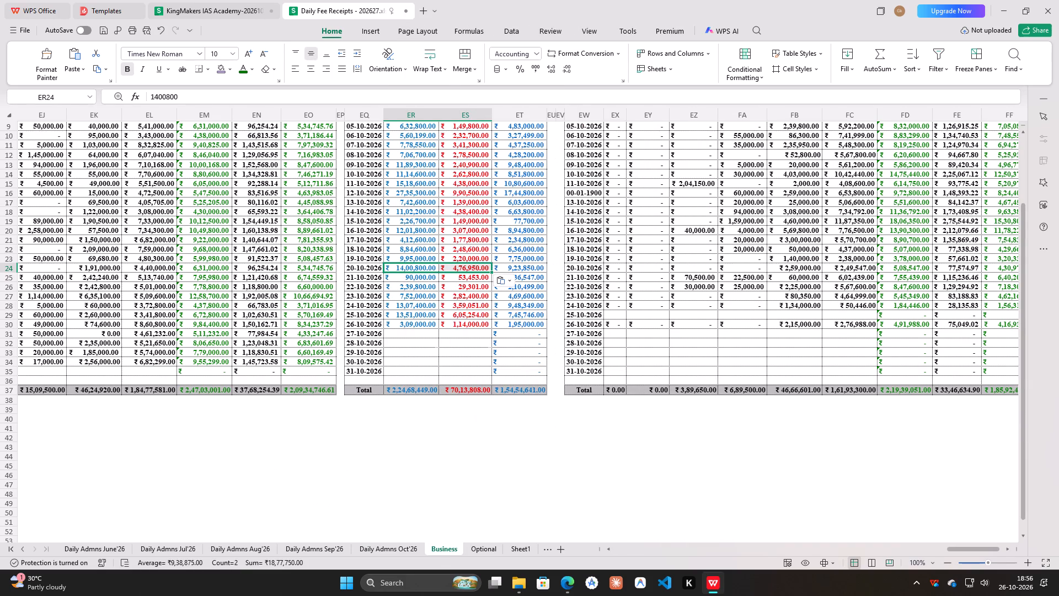
# Check the 21-10-2026 new-admission totals in Daily Admns Oct'26 against the Business sheet's 21-10-2026 row.
pyautogui.click(410, 544)
pyautogui.scroll(-2, 745, 364)
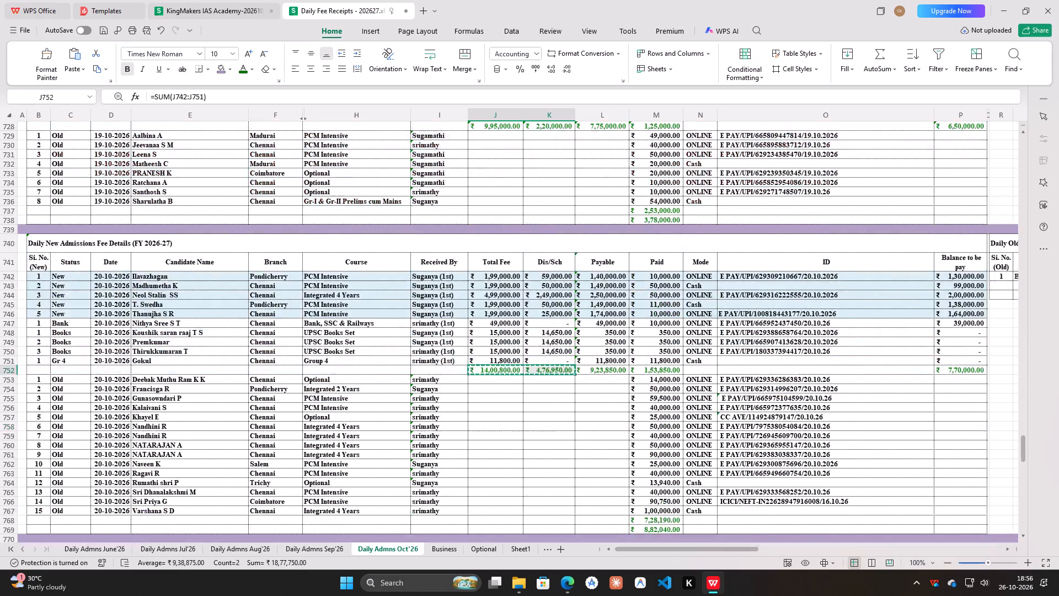
pyautogui.scroll(-9, 750, 376)
pyautogui.click(441, 544)
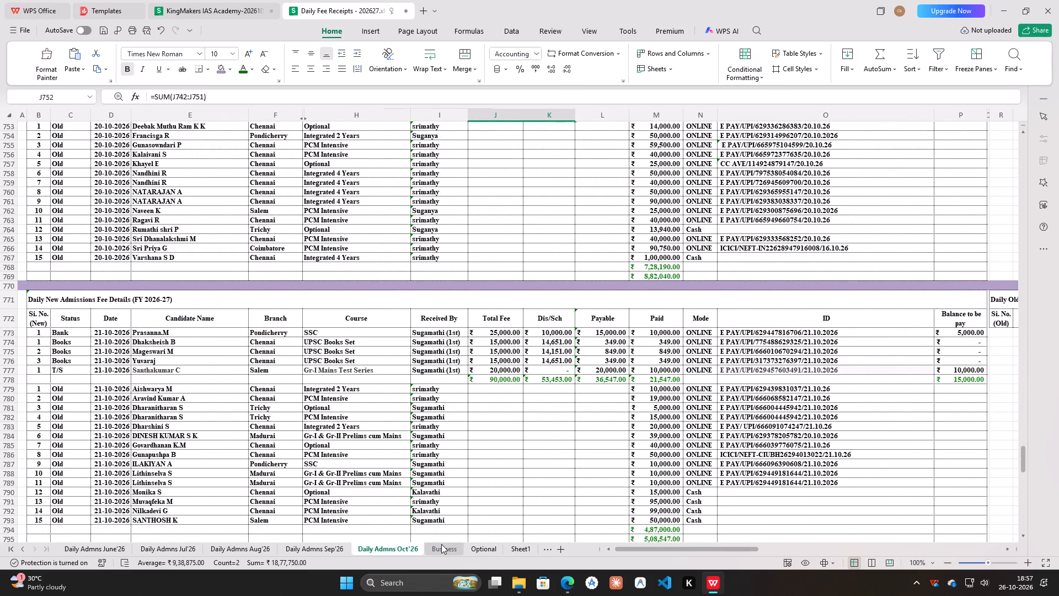
pyautogui.click(395, 547)
pyautogui.scroll(-7, 677, 401)
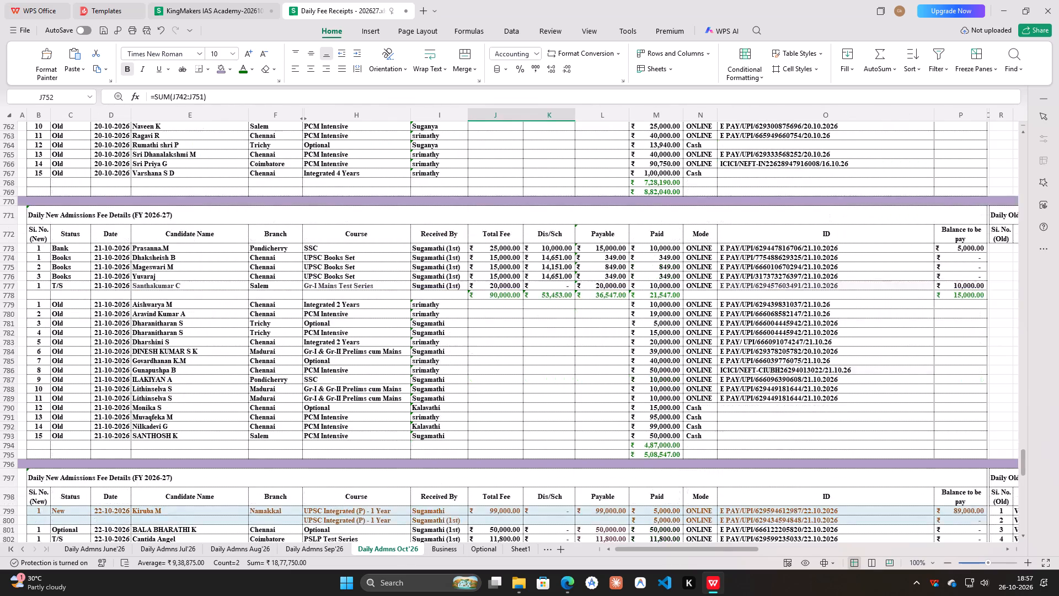
pyautogui.scroll(-1, 675, 419)
pyautogui.click(436, 550)
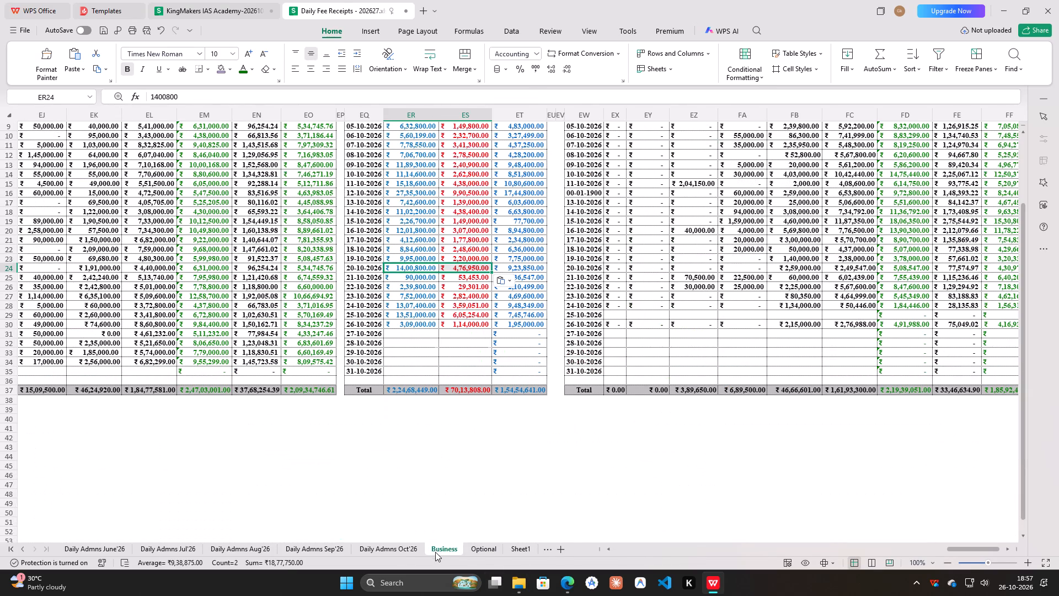
# Compare the 22-10-2026 and 23-10-2026 new-admission totals in Daily Admns Oct'26 with the Business sheet's rows for those dates.
pyautogui.click(402, 542)
pyautogui.scroll(-7, 678, 405)
pyautogui.click(384, 547)
pyautogui.scroll(-4, 597, 417)
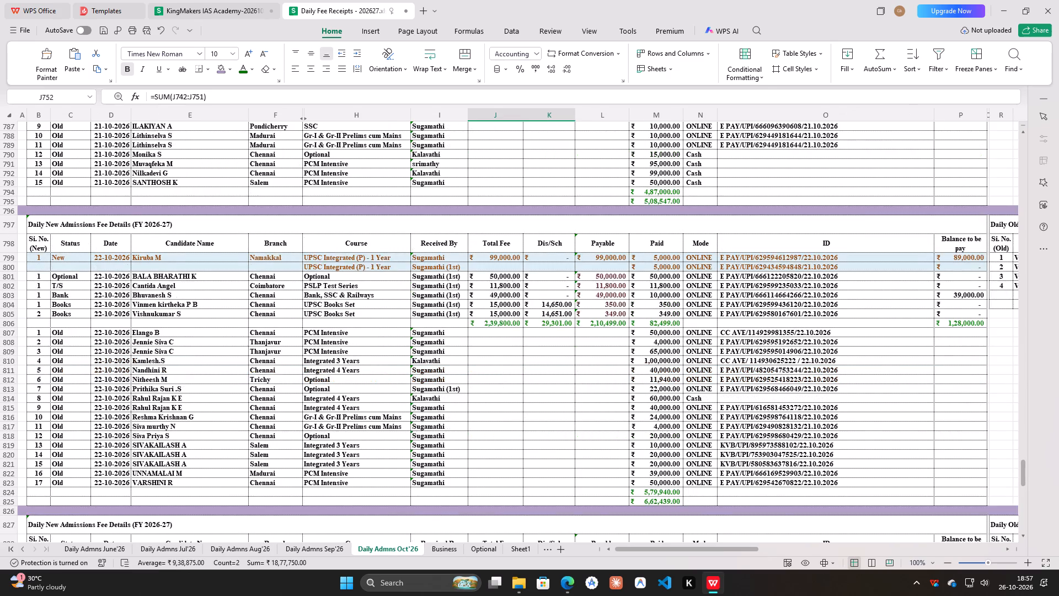
pyautogui.scroll(-8, 601, 421)
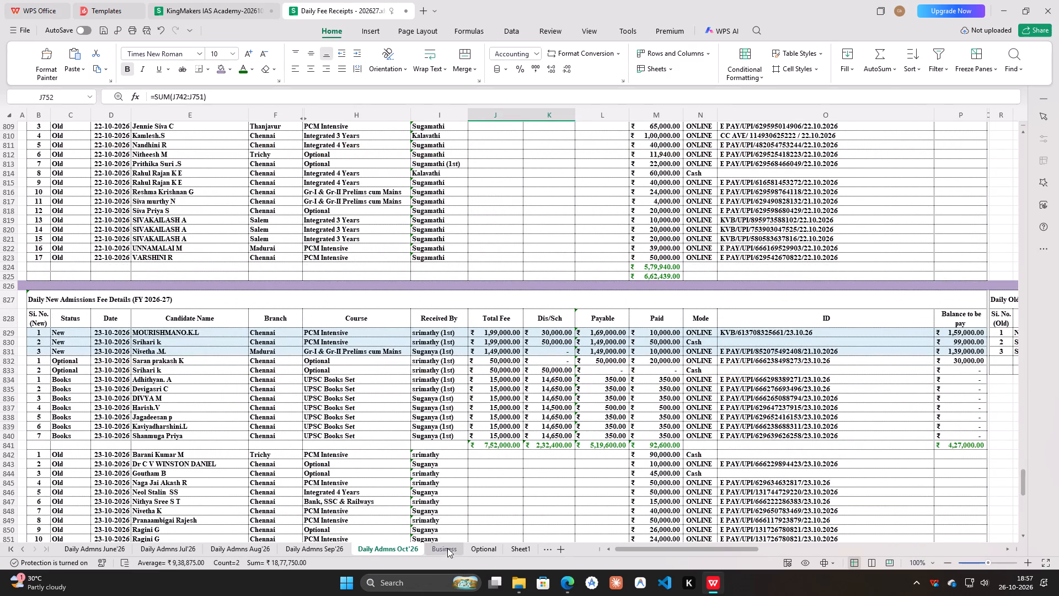
pyautogui.click(447, 547)
pyautogui.scroll(2, 576, 349)
pyautogui.scroll(1, 601, 389)
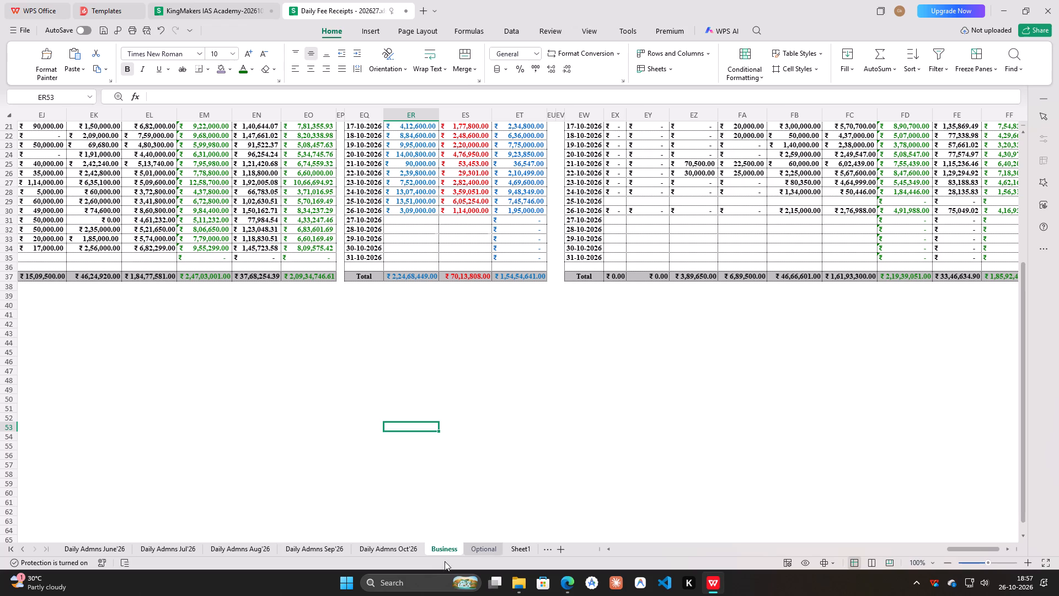
pyautogui.click(405, 540)
pyautogui.moveTo(405, 550); pyautogui.dragTo(415, 550)
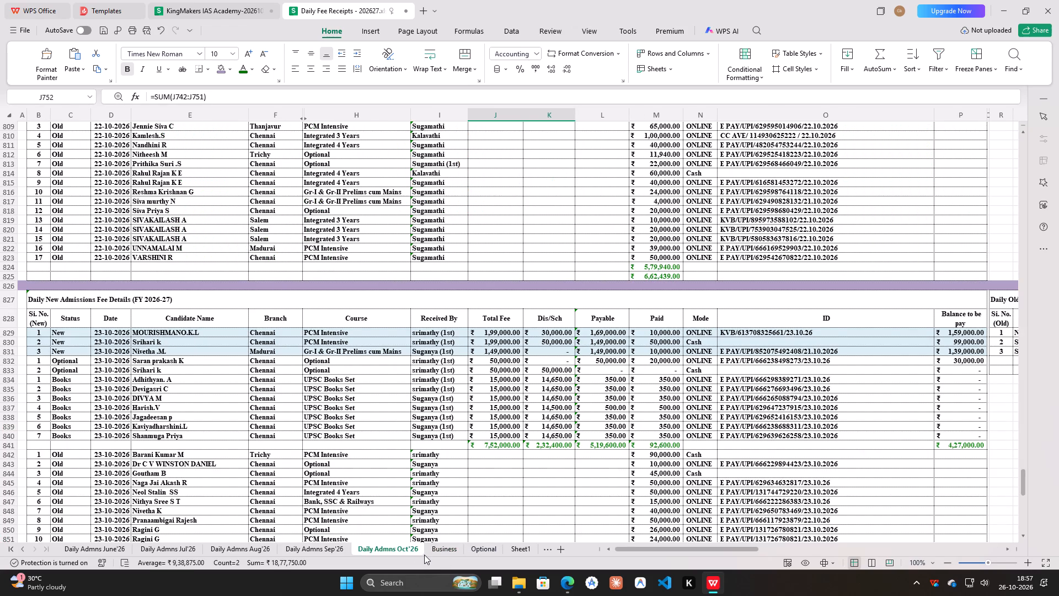
pyautogui.click(446, 550)
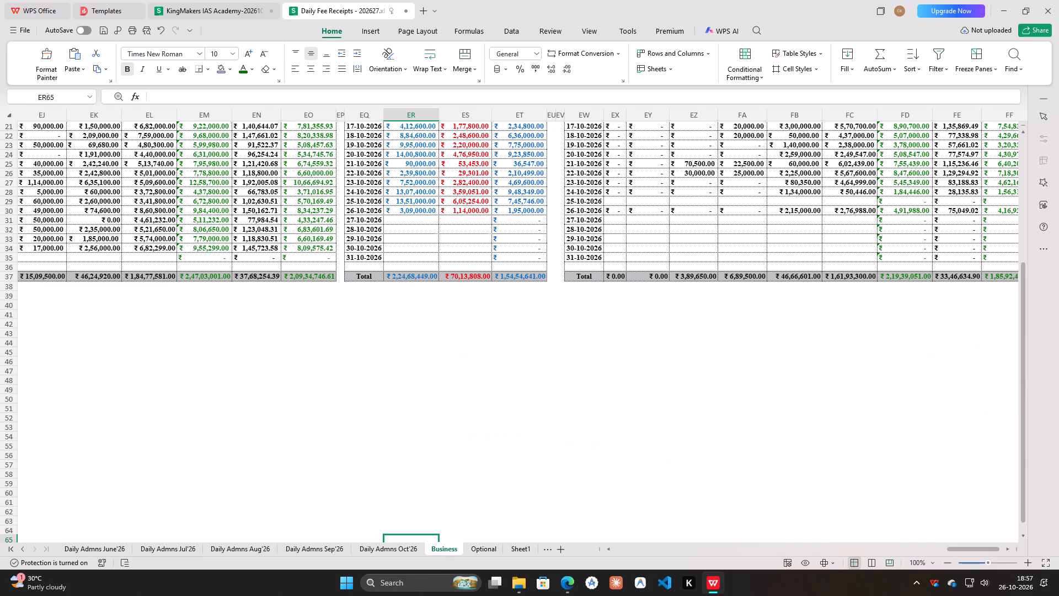
pyautogui.click(400, 546)
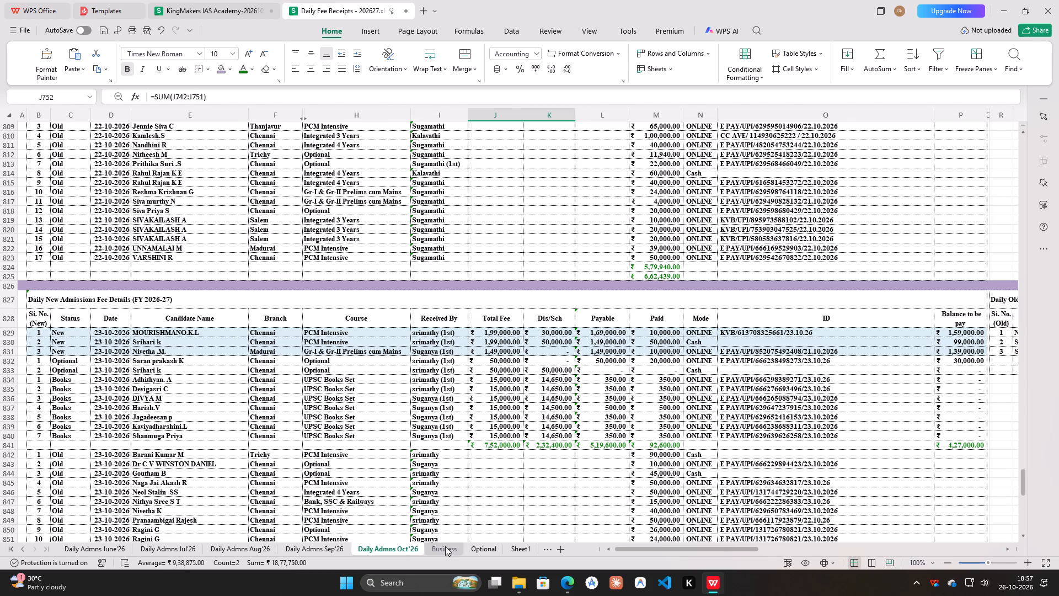
# Recheck the 22-10-2026 new-admission totals in Daily Admns Oct'26 against the Business sheet's 22-10-2026 row.
pyautogui.scroll(2, 528, 444)
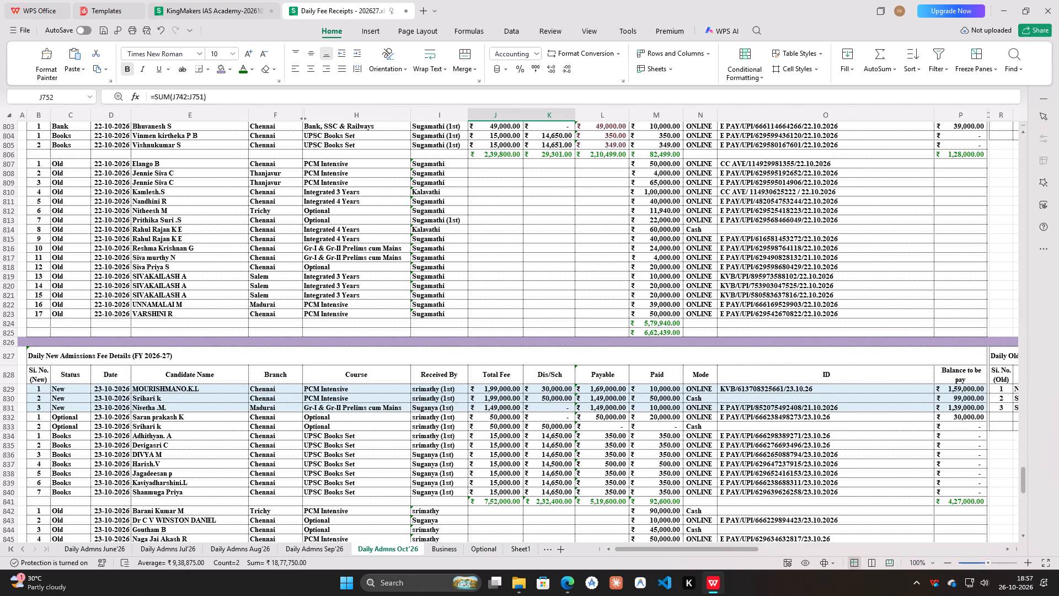
pyautogui.click(441, 544)
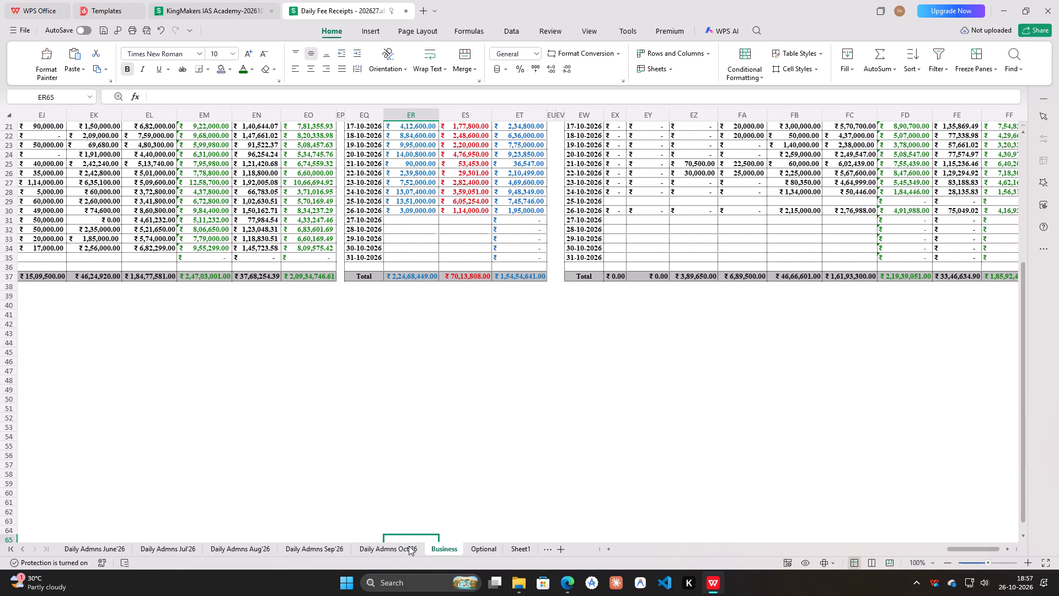
pyautogui.click(409, 546)
pyautogui.scroll(10, 660, 462)
pyautogui.scroll(-3, 664, 455)
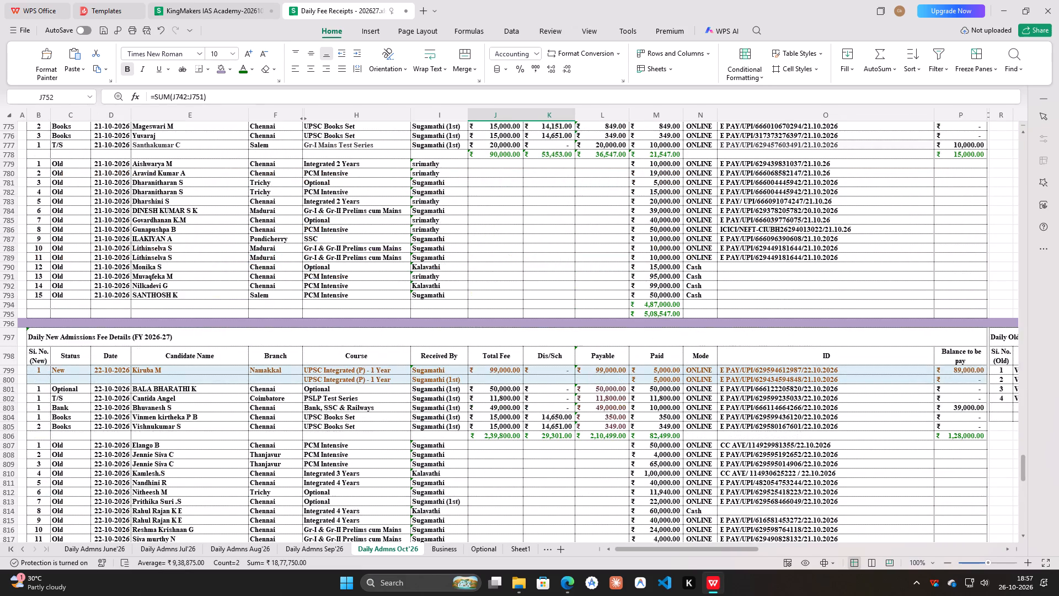
pyautogui.scroll(-1, 664, 455)
pyautogui.click(442, 546)
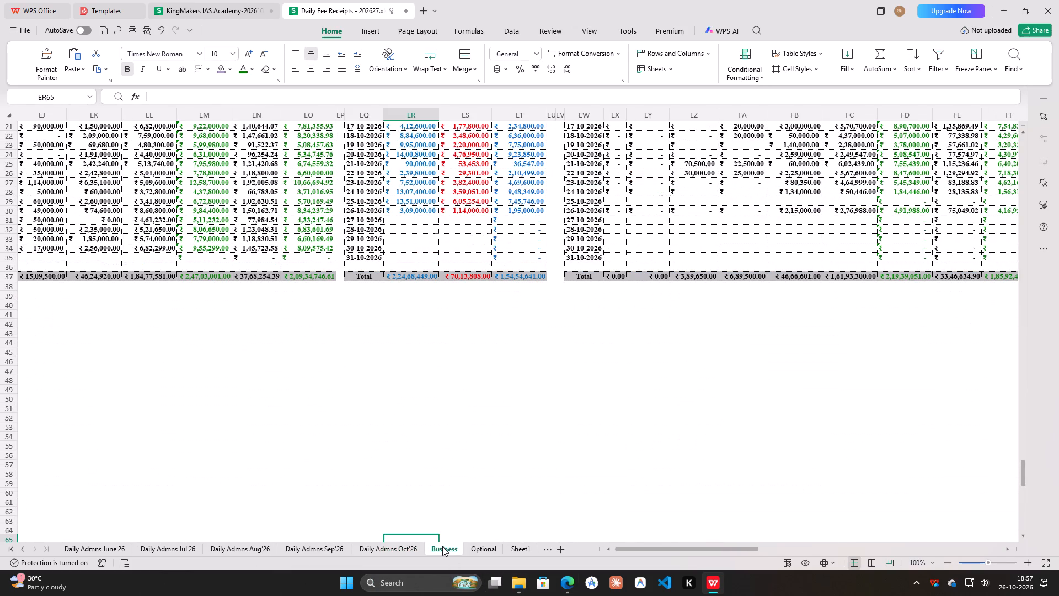
pyautogui.click(375, 552)
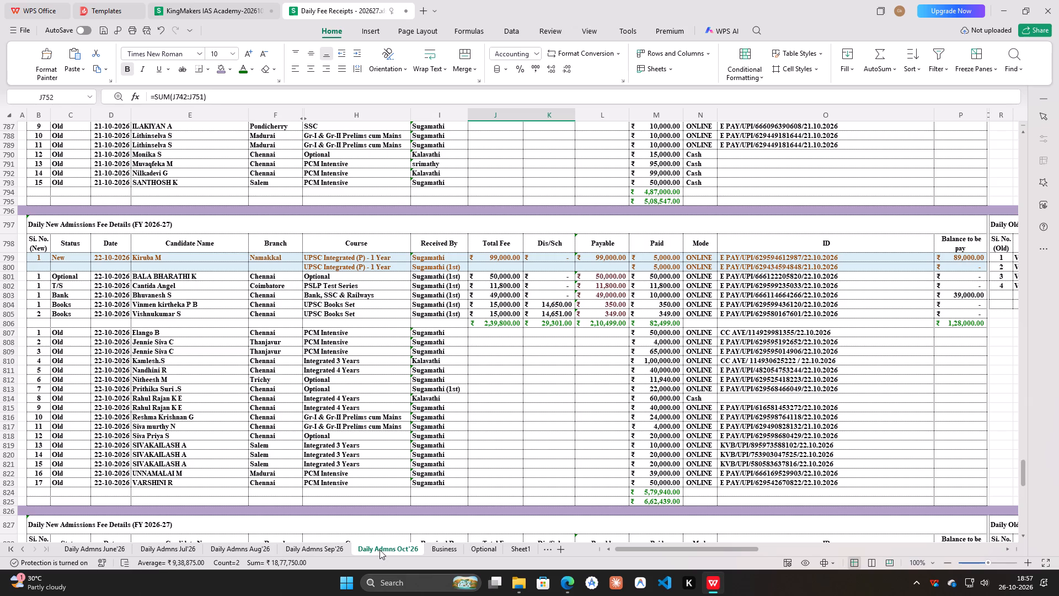
pyautogui.click(442, 551)
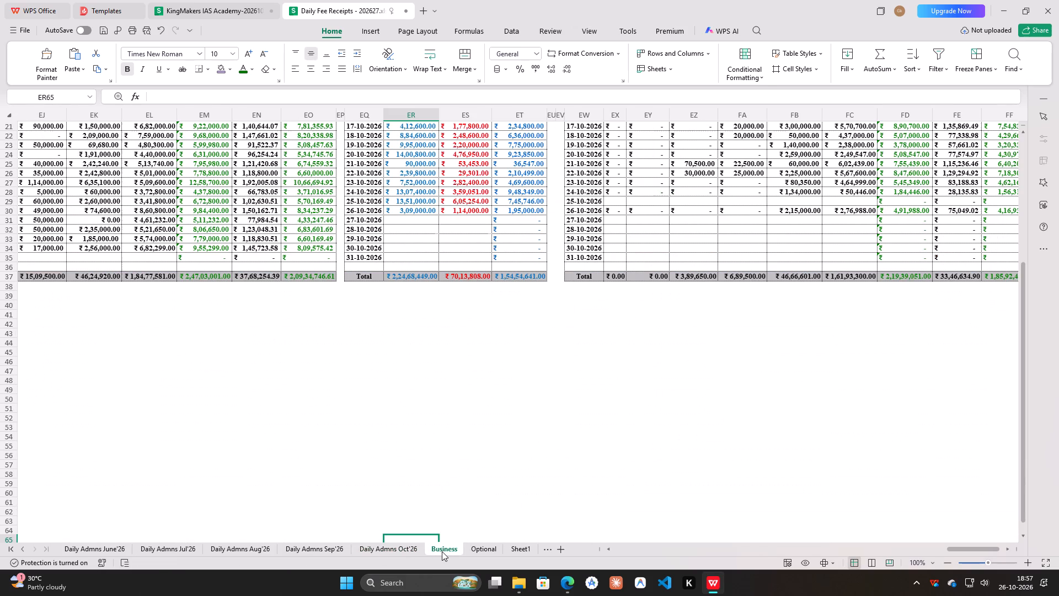
# Copy the 23-10-2026 totals 7,52,000 and 2,32,400 (J841:K841) from Daily Admns Oct'26 as values into the Business sheet's 23-10-2026 row, starting at ER27.
pyautogui.click(389, 552)
pyautogui.scroll(-4, 539, 482)
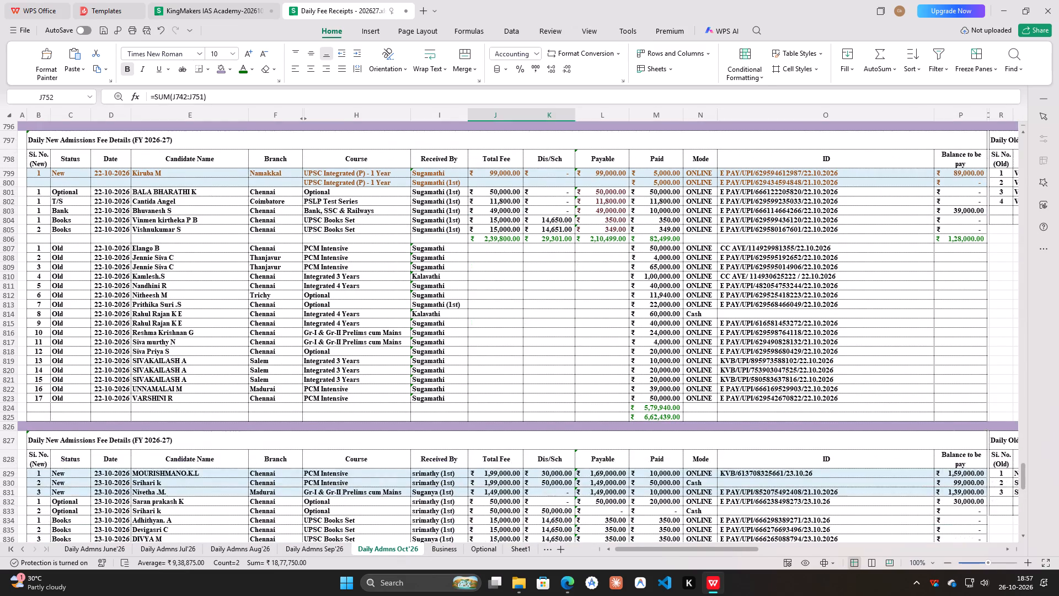
pyautogui.scroll(-3, 548, 480)
pyautogui.moveTo(491, 475); pyautogui.dragTo(493, 473)
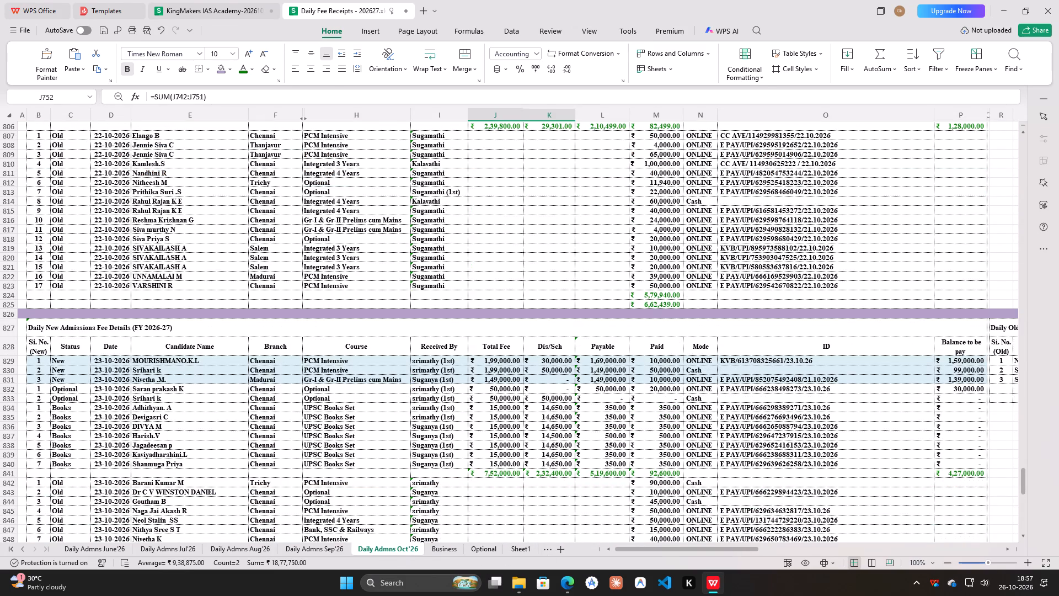
pyautogui.moveTo(493, 473); pyautogui.dragTo(528, 465)
pyautogui.moveTo(493, 472); pyautogui.dragTo(539, 477)
pyautogui.hotkey('ctrl', 'c')
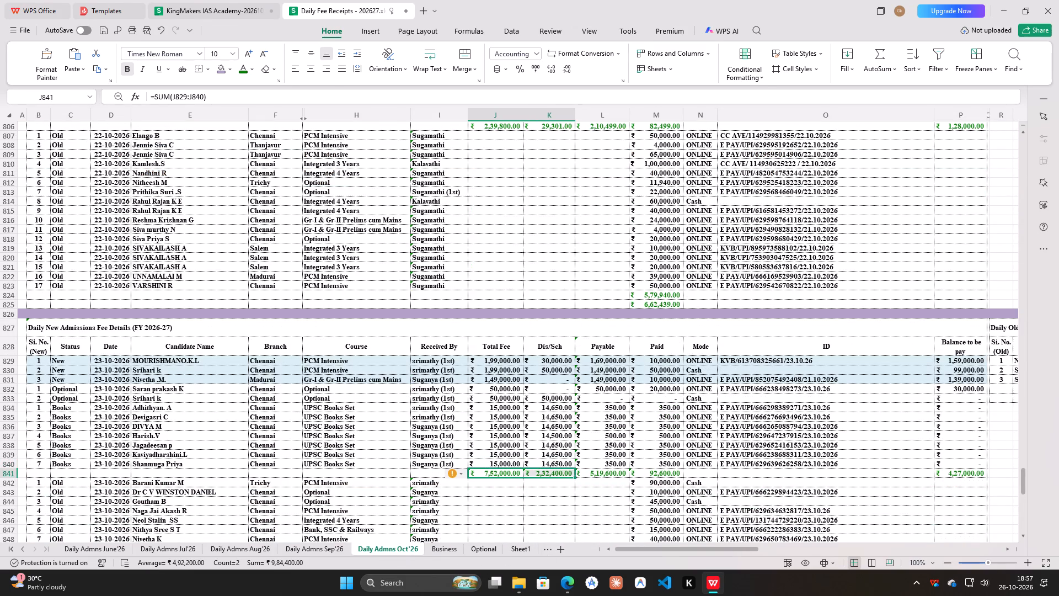
pyautogui.click(445, 549)
pyautogui.click(410, 183)
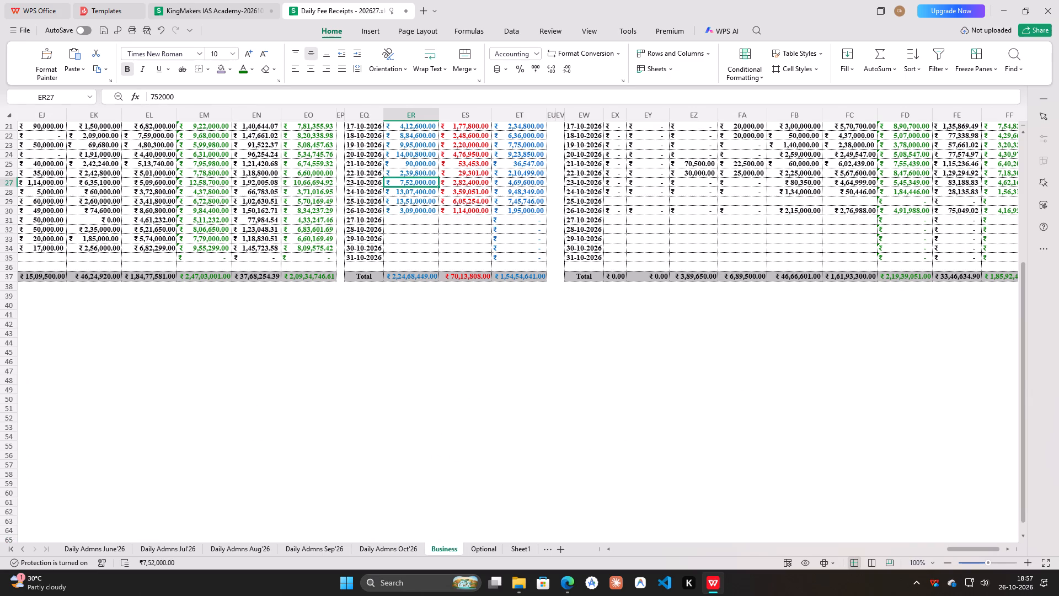
pyautogui.rightClick(420, 185)
pyautogui.click(492, 203)
# Copy the 24-10-2026 Total Fee and Dis/Sch totals (J872:K872) in Daily Admns Oct'26 and compare them with the Business sheet's 24-10-2026 row.
pyautogui.click(401, 549)
pyautogui.scroll(-3, 619, 491)
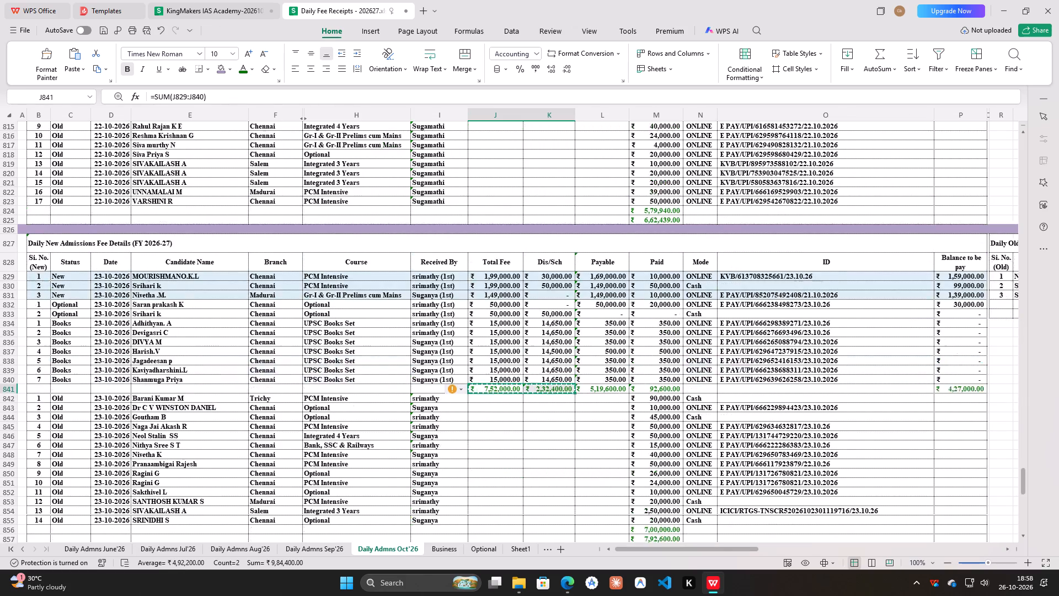
pyautogui.scroll(-8, 622, 493)
pyautogui.moveTo(501, 469); pyautogui.dragTo(527, 470)
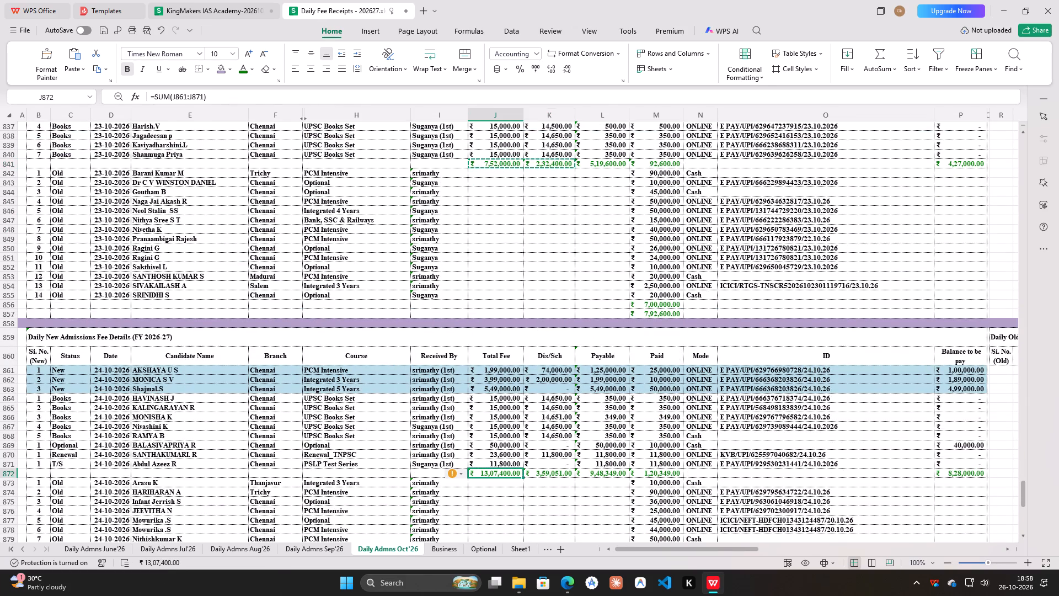
pyautogui.moveTo(527, 470); pyautogui.dragTo(537, 470)
pyautogui.hotkey('ctrl', 'c')
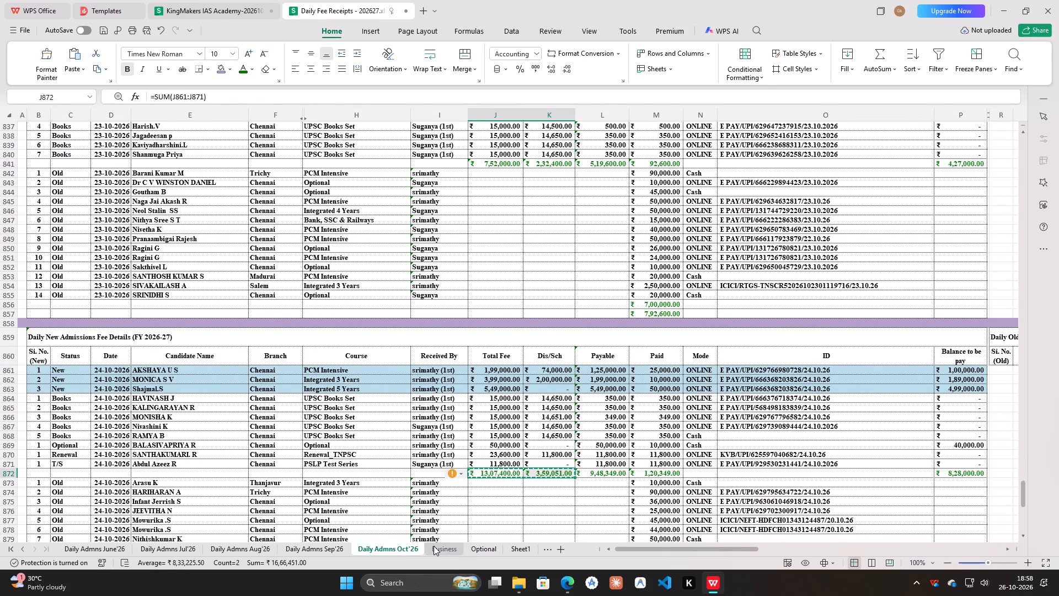
pyautogui.click(434, 546)
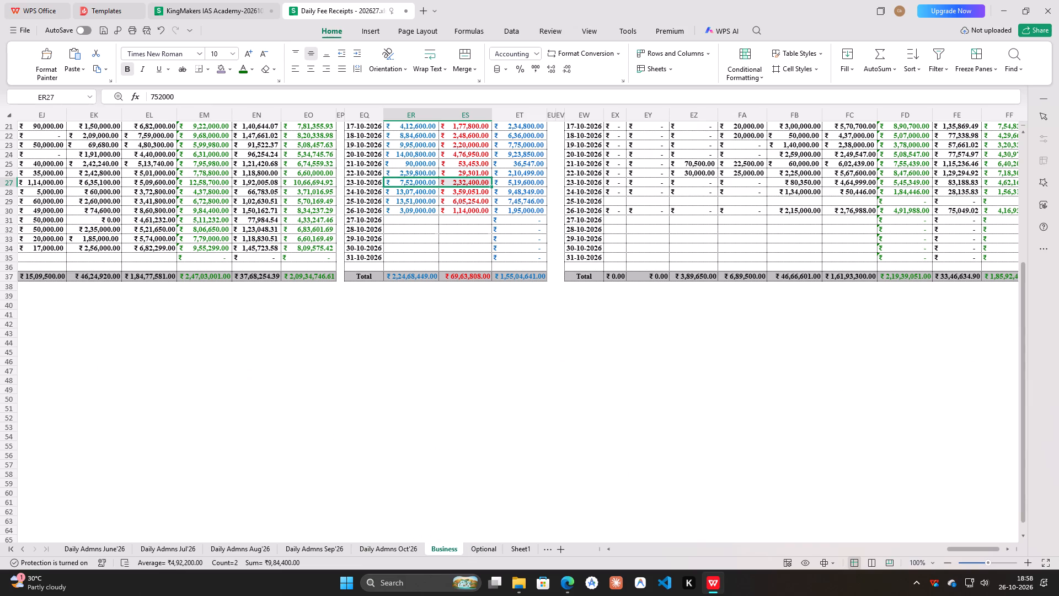
pyautogui.click(396, 551)
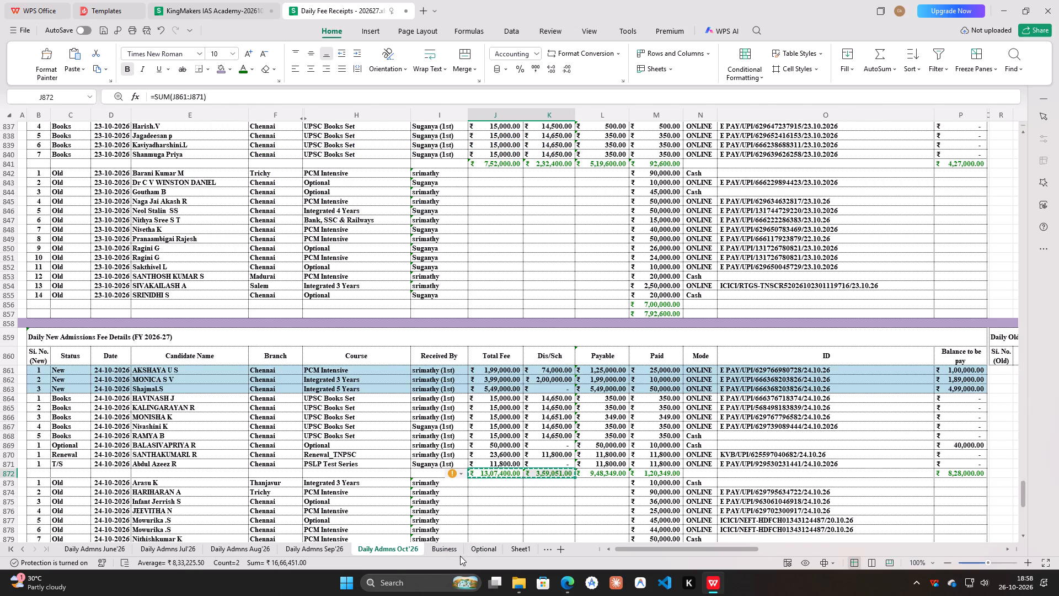
pyautogui.click(443, 550)
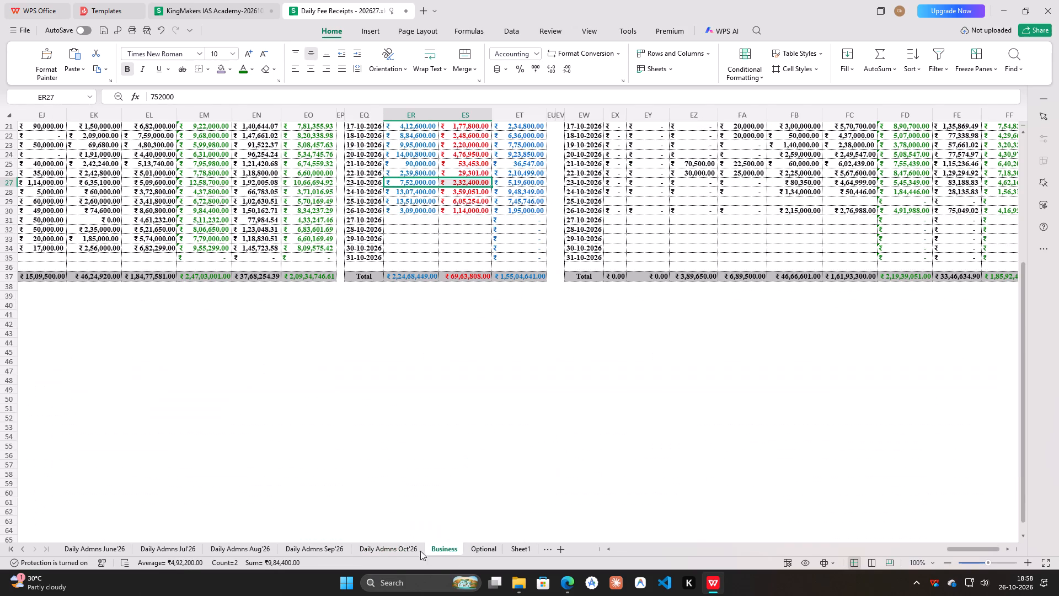
pyautogui.click(407, 550)
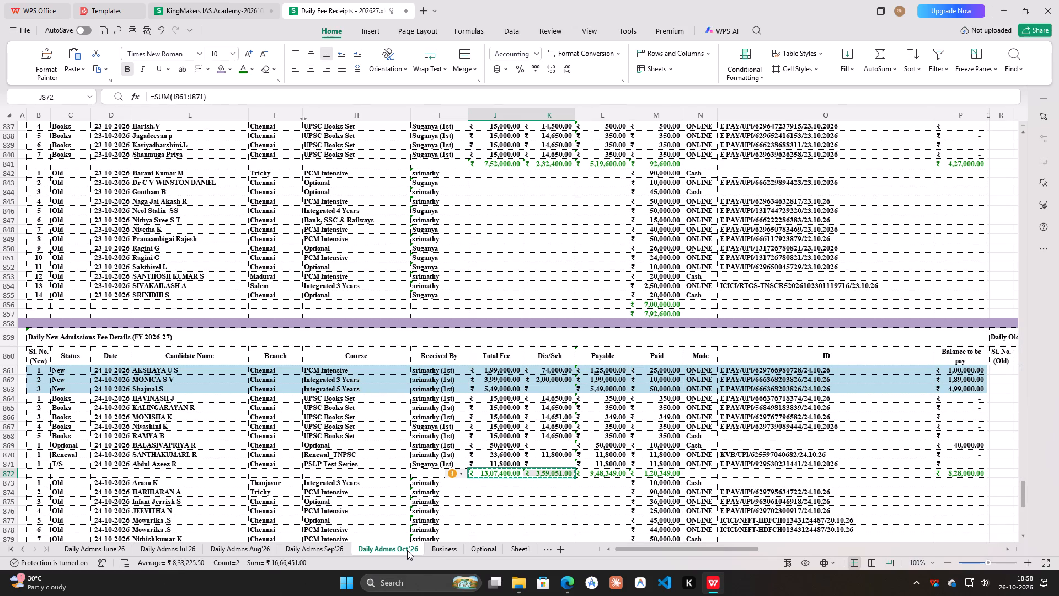
# Compare the 24-10-2026 new-admission Total Fee and Dis/Sch totals in Daily Admns Oct'26 with the Business sheet's ER28:ES28.
pyautogui.click(437, 549)
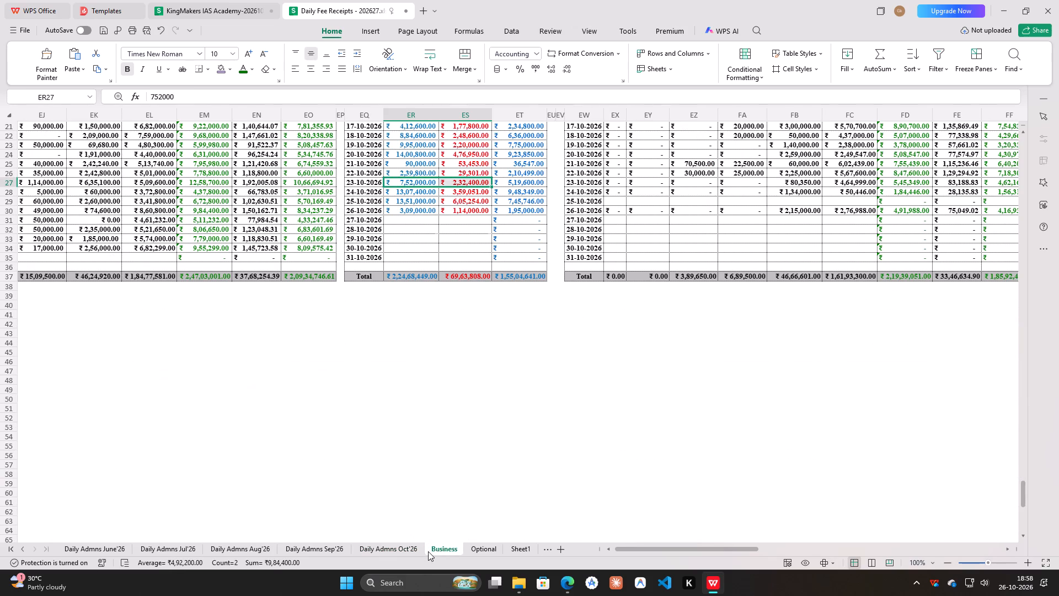
pyautogui.click(372, 556)
pyautogui.click(415, 551)
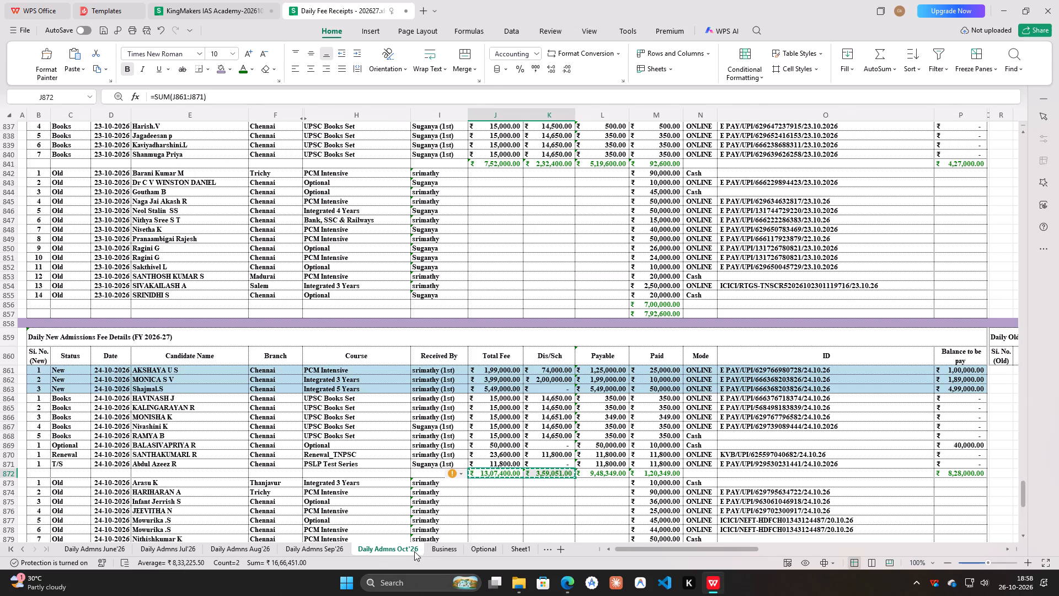
pyautogui.click(443, 546)
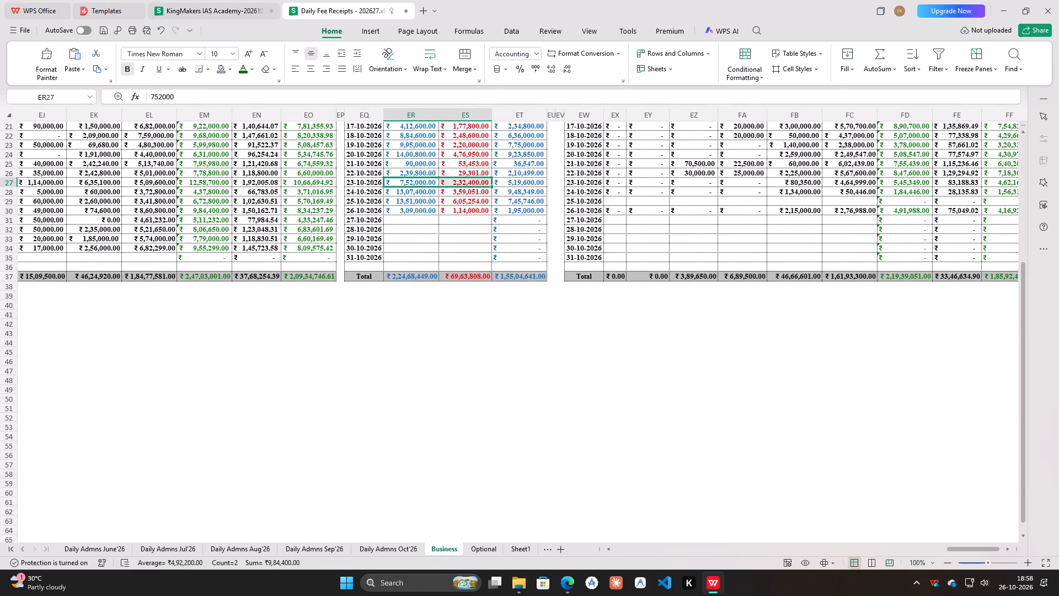
pyautogui.scroll(-1, 530, 495)
pyautogui.moveTo(419, 164); pyautogui.dragTo(459, 167)
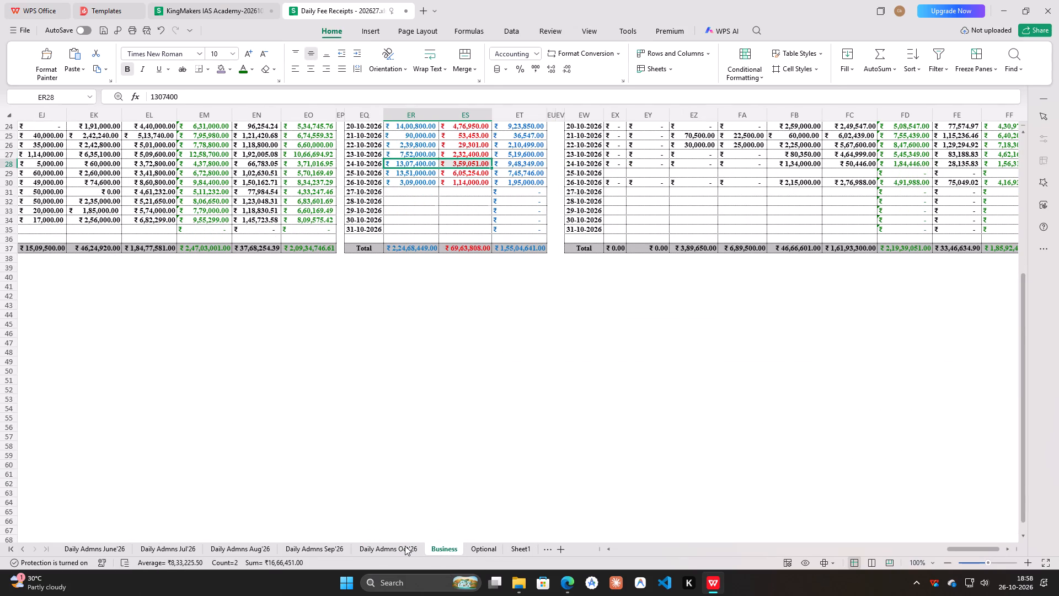
# Compare the 25-10-2026 and 26-10-2026 new-admission totals in Daily Admns Oct'26 with the Business sheet's rows for those dates.
pyautogui.click(405, 546)
pyautogui.scroll(-12, 565, 466)
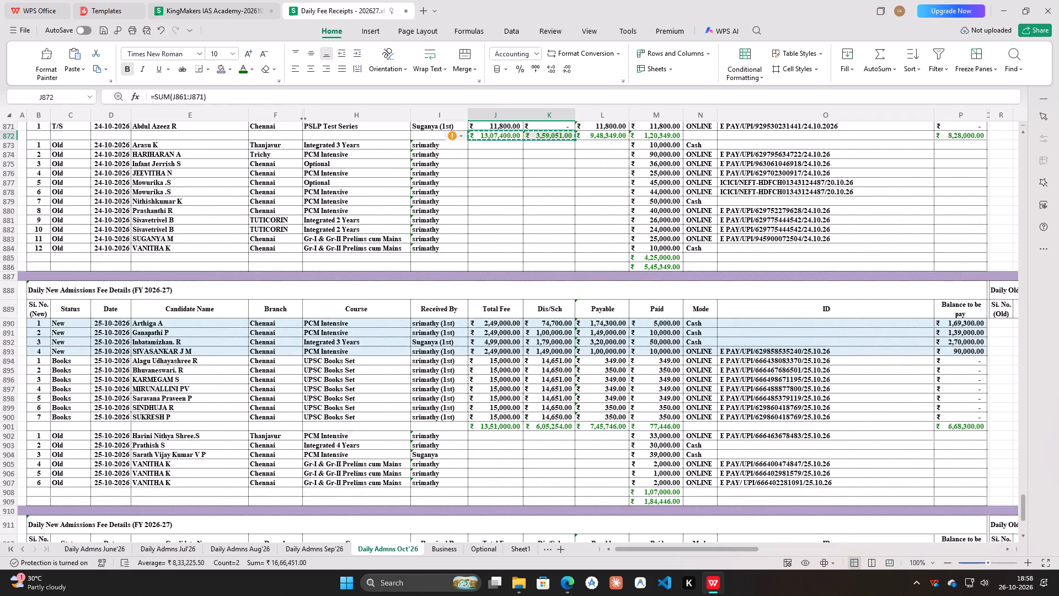
pyautogui.click(453, 549)
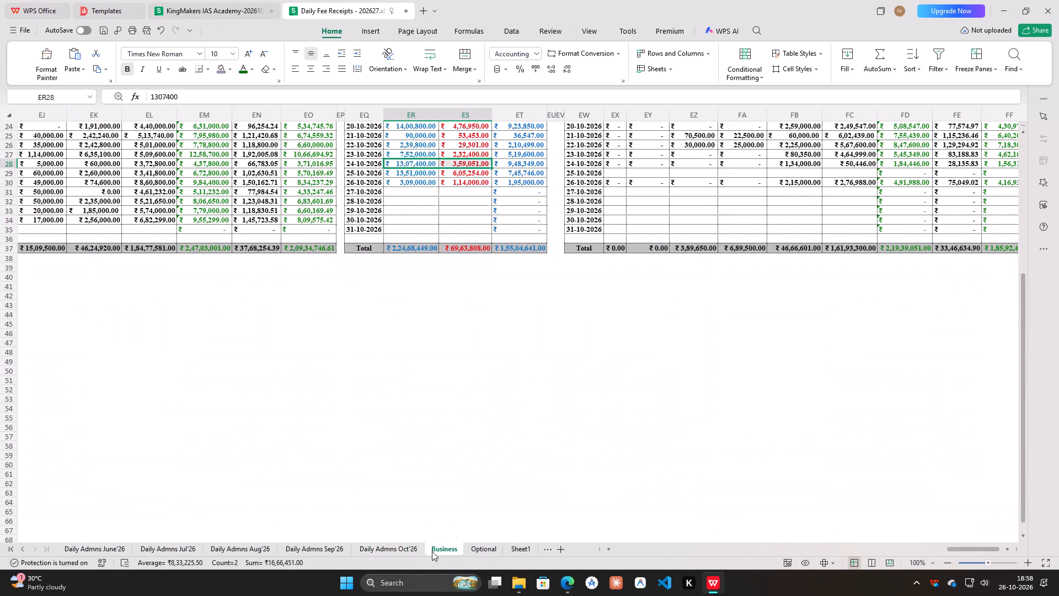
pyautogui.click(375, 552)
pyautogui.scroll(-9, 817, 460)
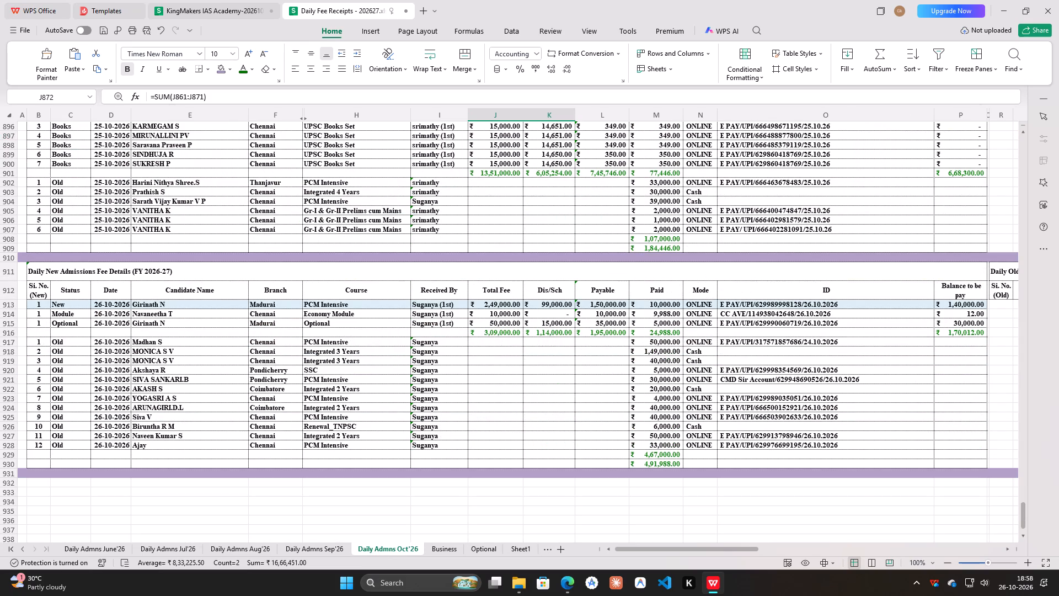
pyautogui.click(442, 550)
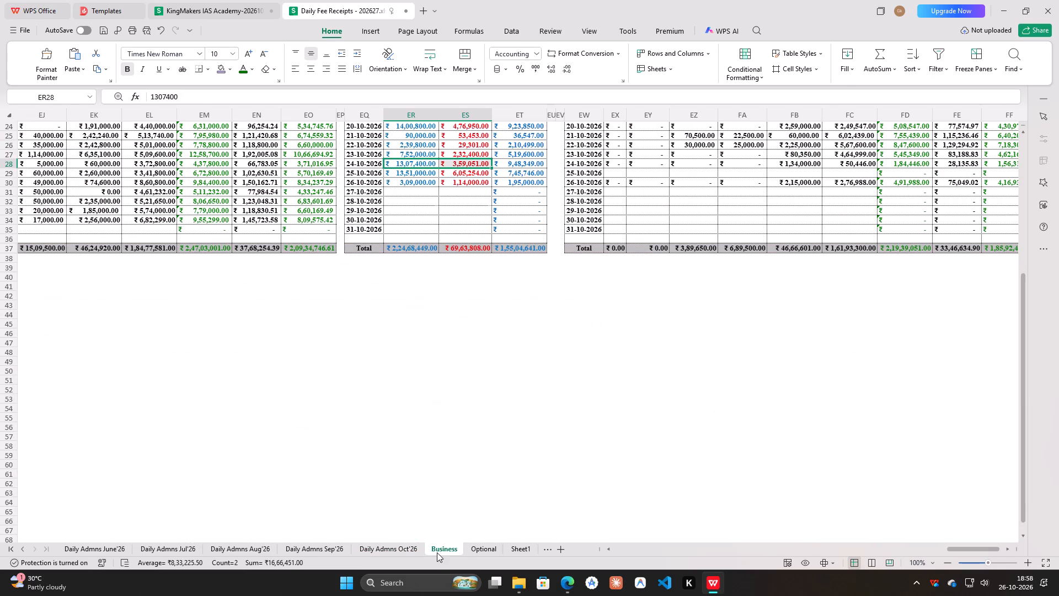
pyautogui.click(510, 393)
pyautogui.click(408, 544)
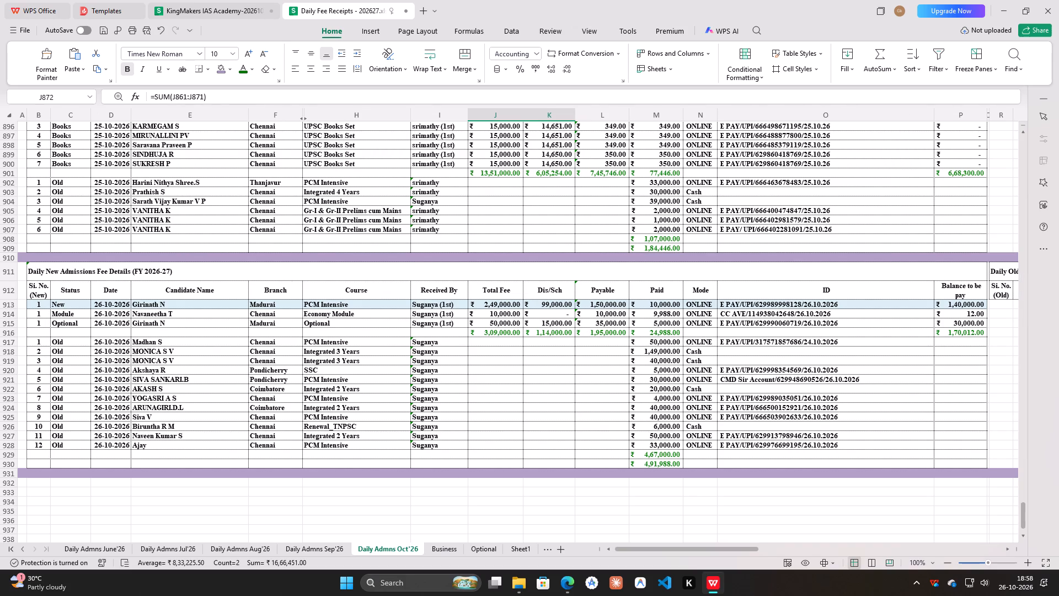
pyautogui.scroll(-4, 544, 429)
pyautogui.click(445, 540)
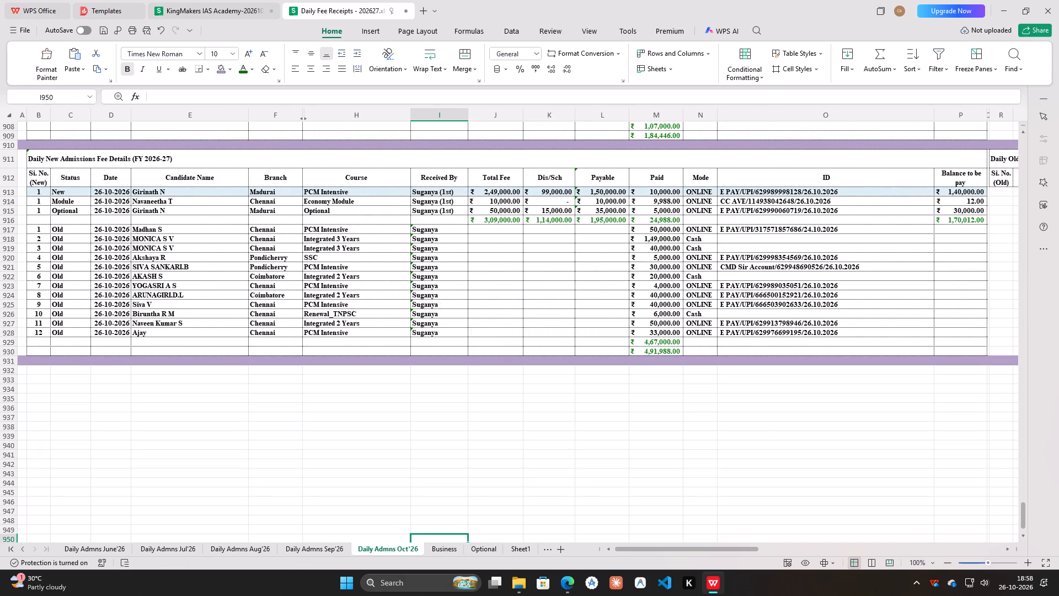
pyautogui.click(440, 552)
# Review the Business sheet's October rows across its blocks, focusing on the 26-10-2026 row and the 20-10-2026 row.
pyautogui.click(527, 418)
pyautogui.click(5, 184)
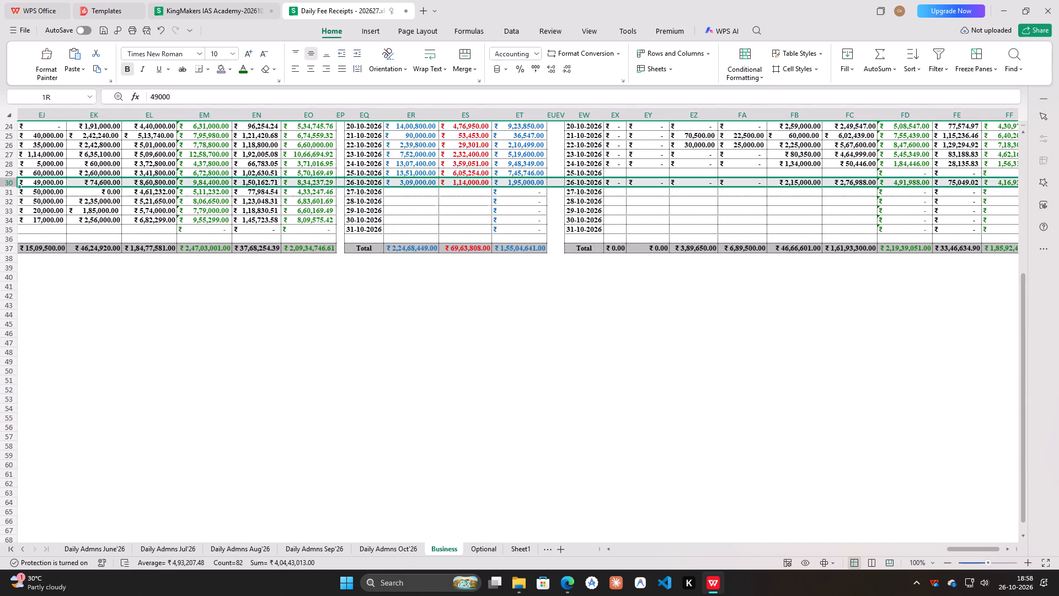
pyautogui.scroll(2, 900, 367)
pyautogui.scroll(2, 725, 323)
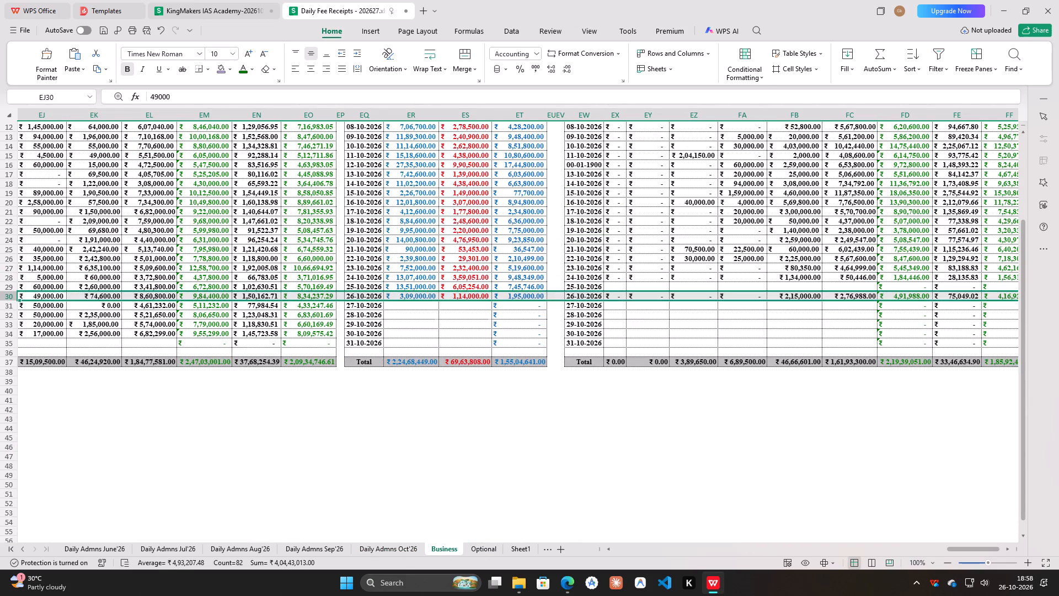
pyautogui.click(398, 223)
pyautogui.click(467, 244)
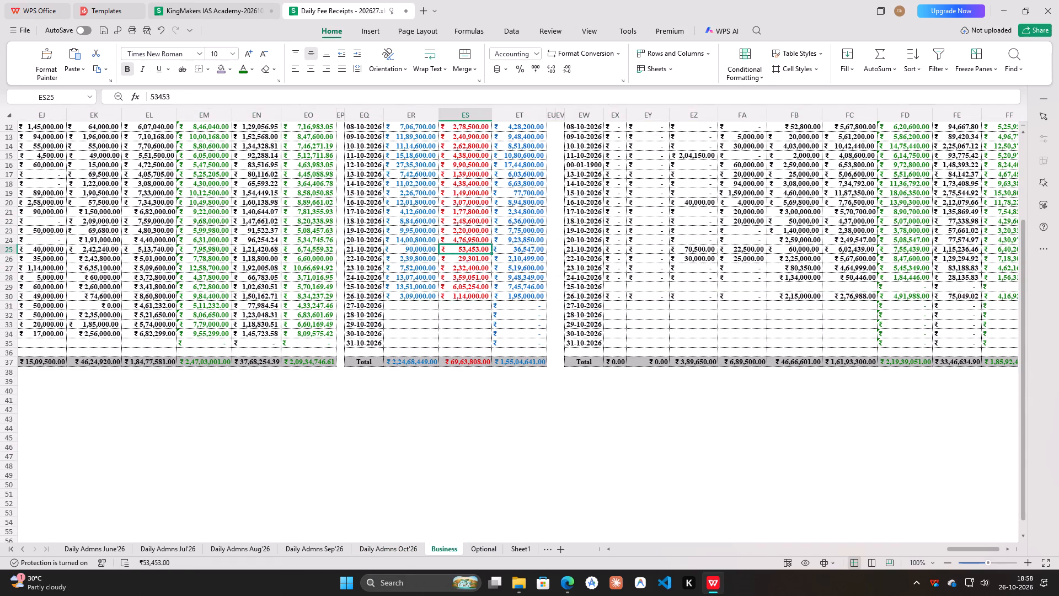
pyautogui.click(518, 241)
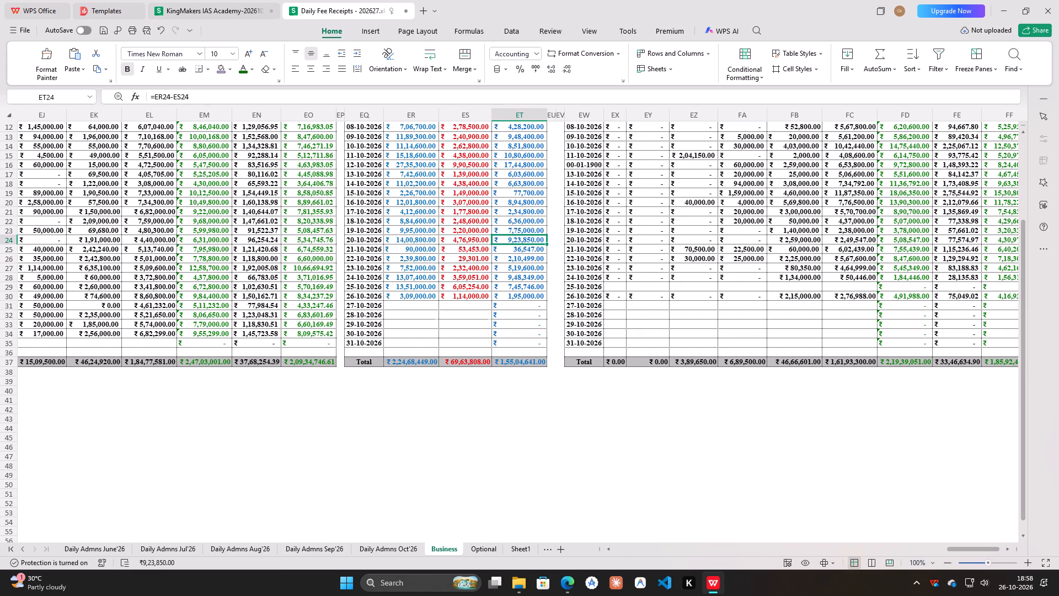
pyautogui.click(12, 235)
pyautogui.click(12, 241)
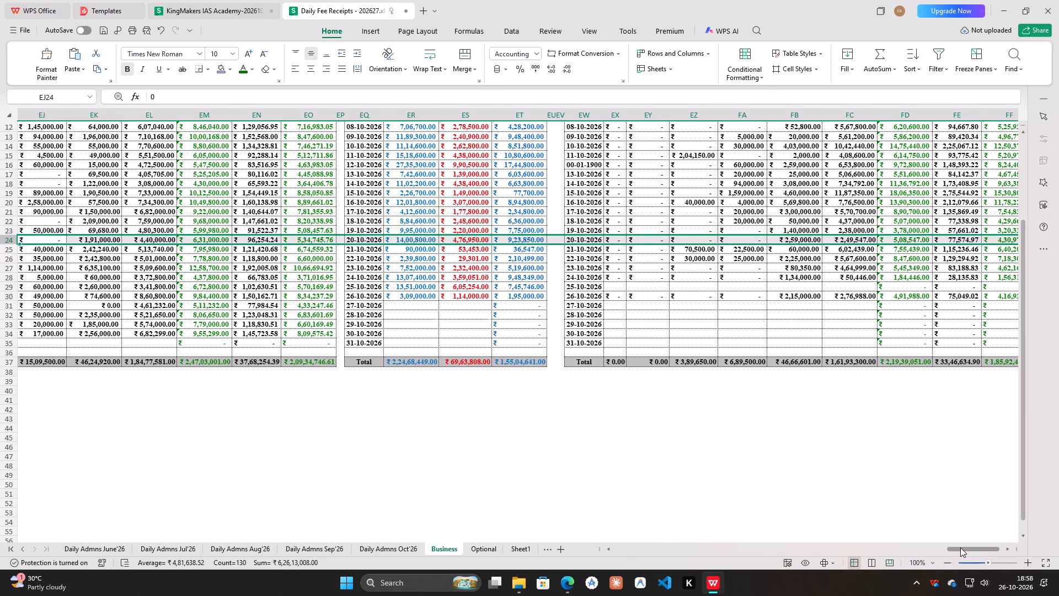
# Compare the overall fee collection blocks for 20/10/2026 to 24/10/2026 in Daily Admns Oct'26 with the Business sheet's collection rows (EX:FF).
pyautogui.moveTo(960, 547); pyautogui.dragTo(1018, 547)
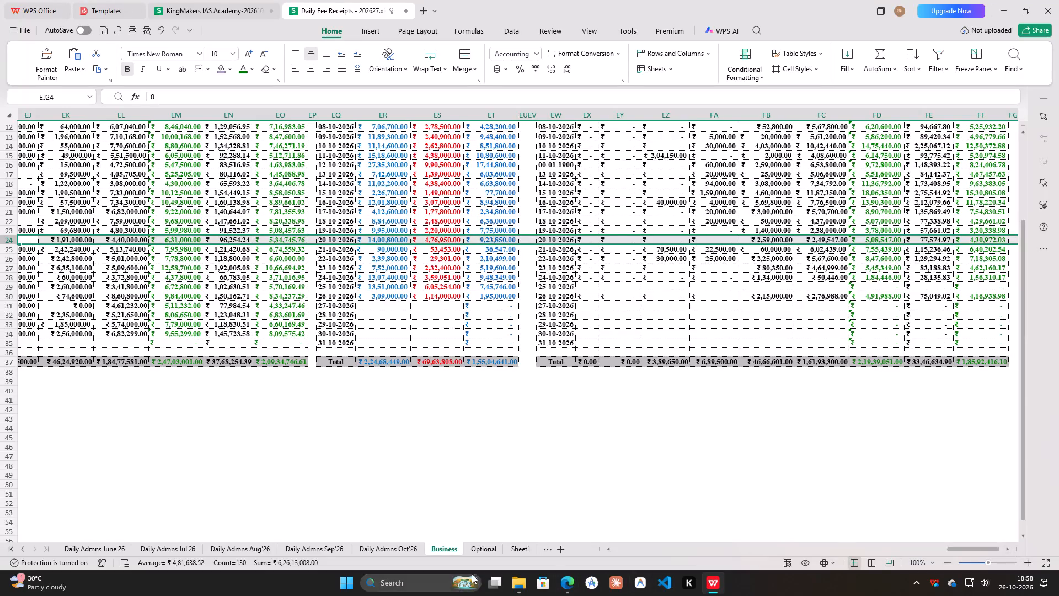
pyautogui.click(397, 550)
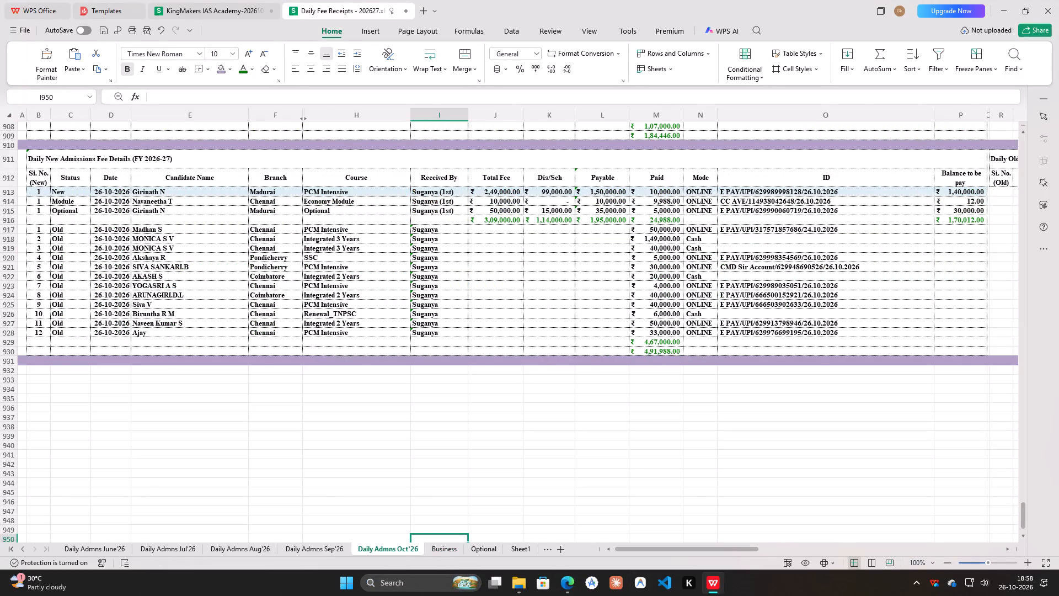
pyautogui.scroll(4, 1019, 473)
pyautogui.moveTo(733, 547); pyautogui.dragTo(1001, 540)
pyautogui.scroll(20, 661, 334)
pyautogui.scroll(2, 661, 334)
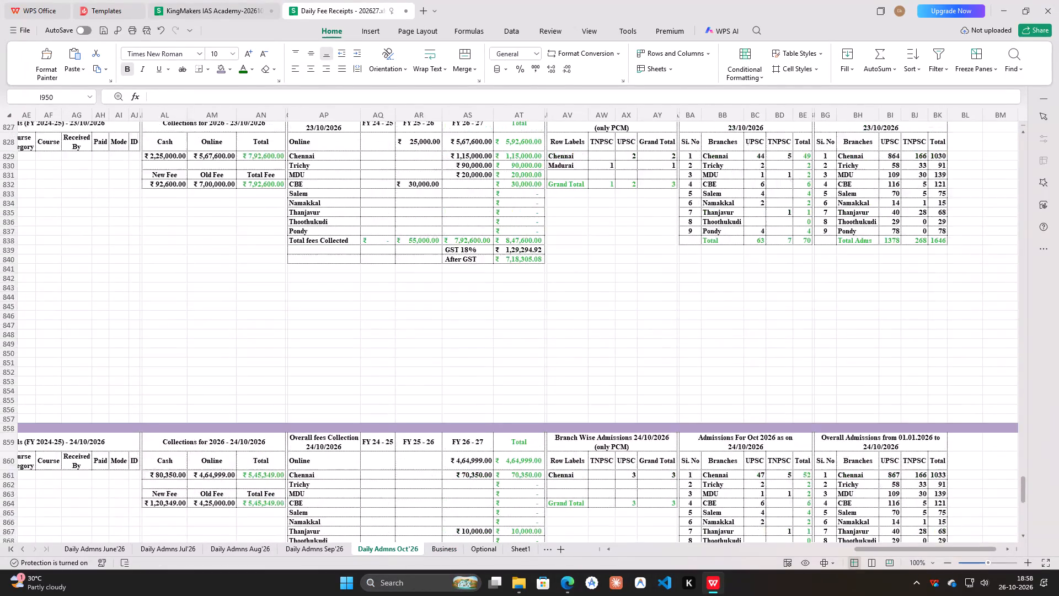
pyautogui.scroll(17, 657, 337)
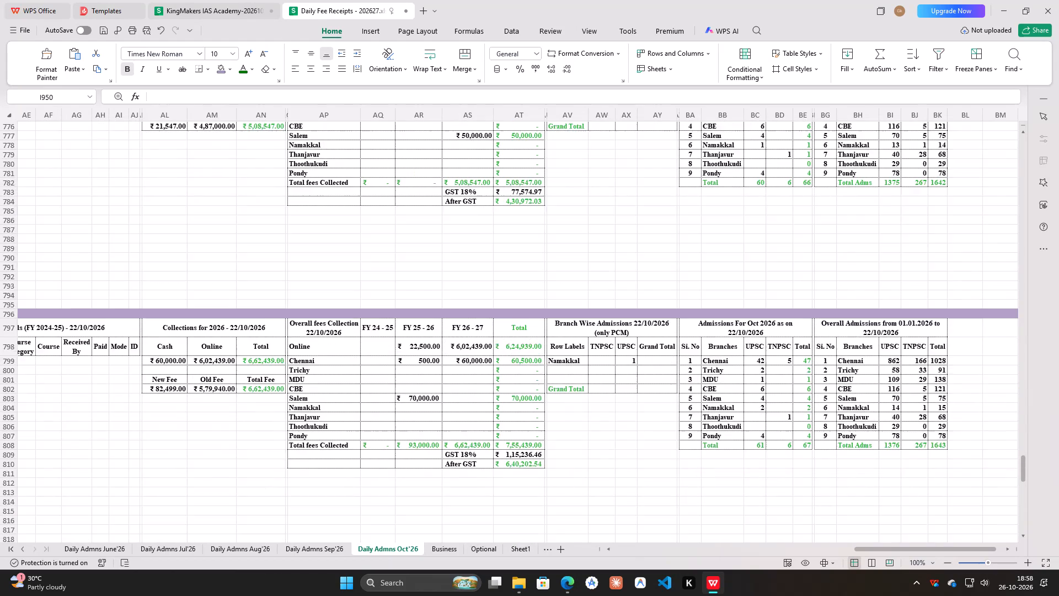
pyautogui.scroll(15, 655, 329)
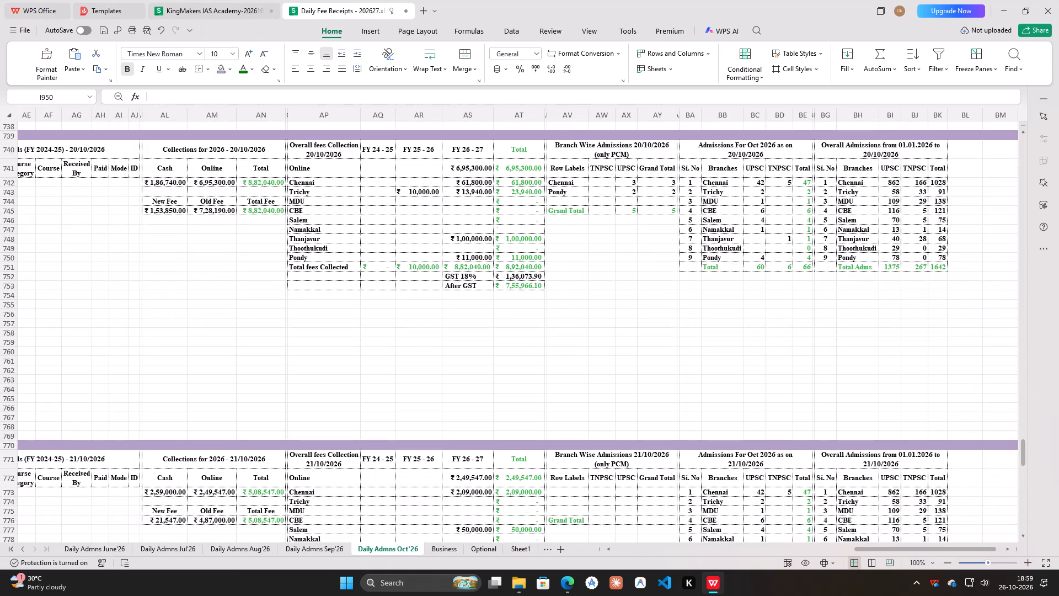
pyautogui.click(439, 554)
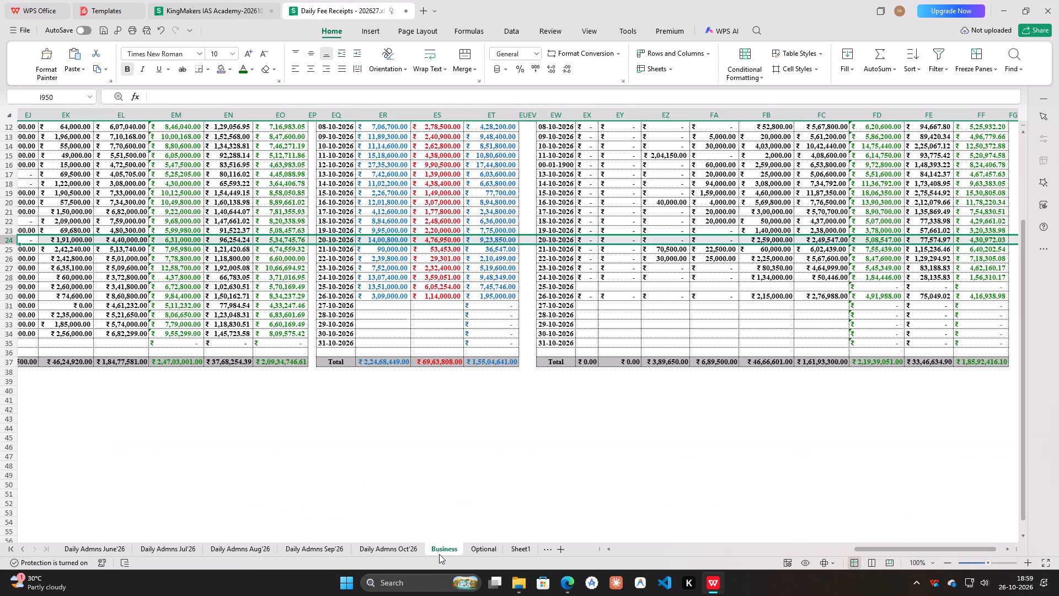
pyautogui.click(400, 550)
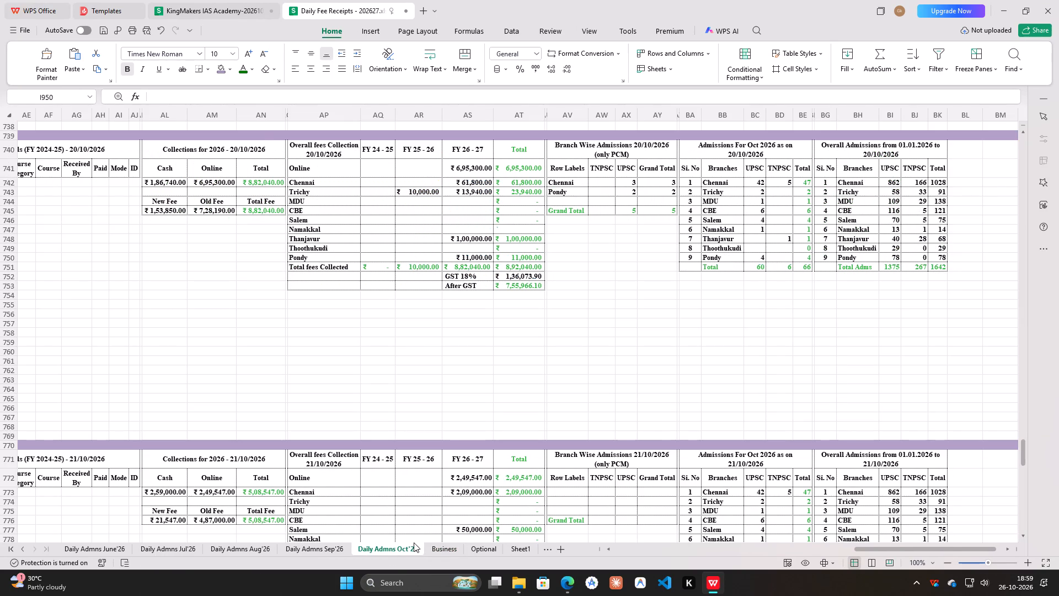
pyautogui.scroll(-2, 613, 454)
pyautogui.scroll(-2, 581, 510)
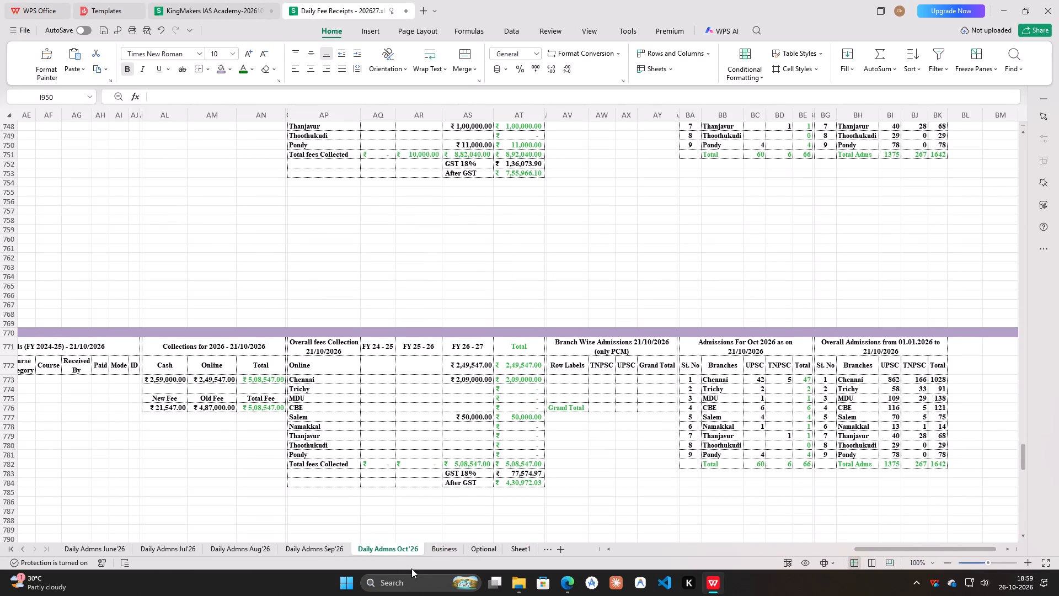
pyautogui.click(438, 547)
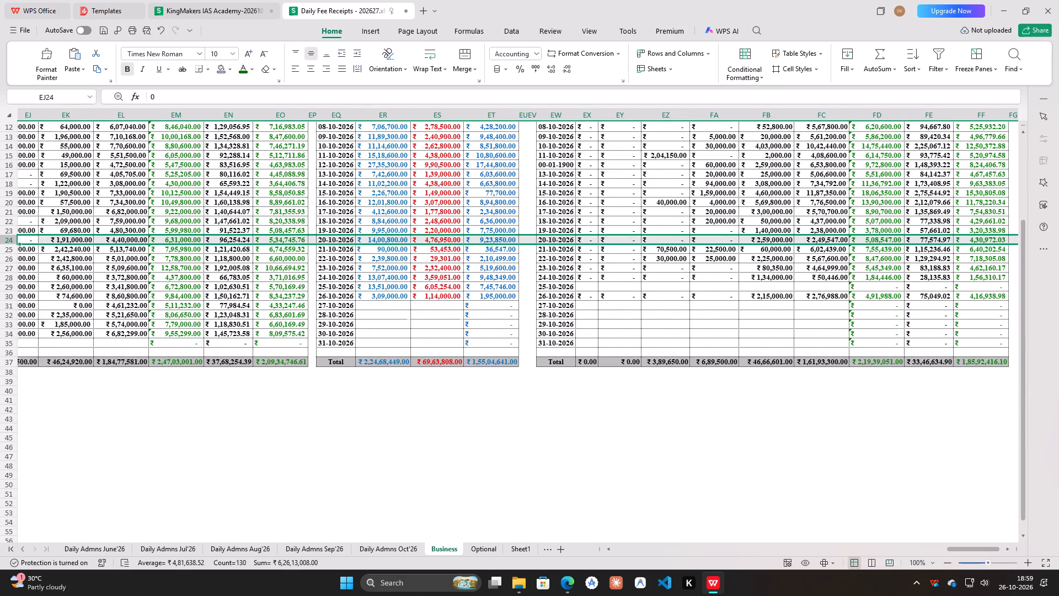
# Move the Business sheet's collection figures in EX24:FF28 down one row to start at 21-10-2026 (EX25), leaving the 20-10-2026 cells EX24:FF24 empty.
pyautogui.moveTo(585, 238); pyautogui.dragTo(992, 278)
pyautogui.hotkey('ctrl', 'c')
pyautogui.click(593, 248)
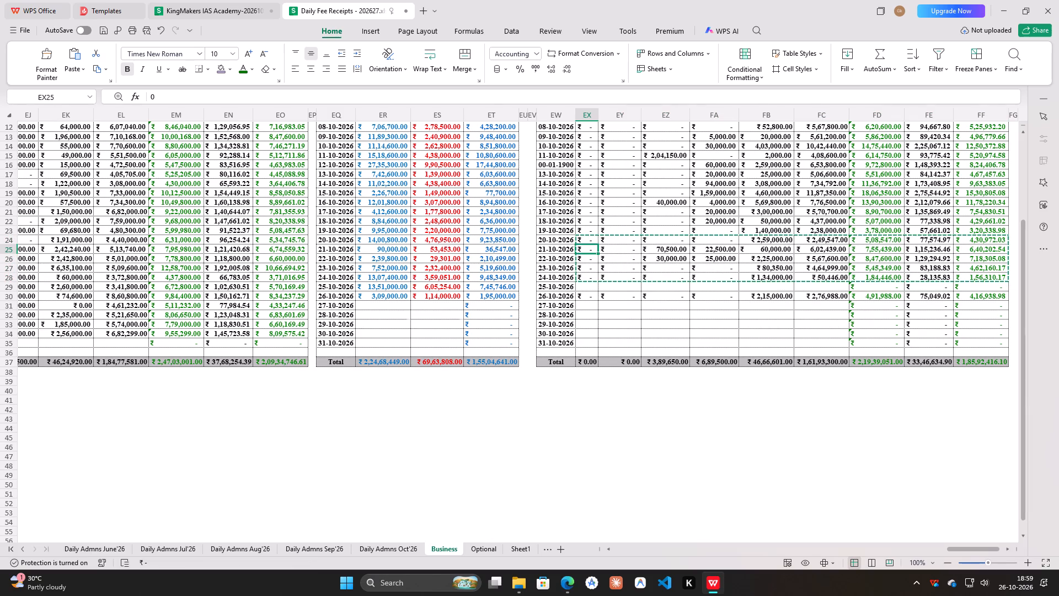
pyautogui.hotkey('ctrl', 'v')
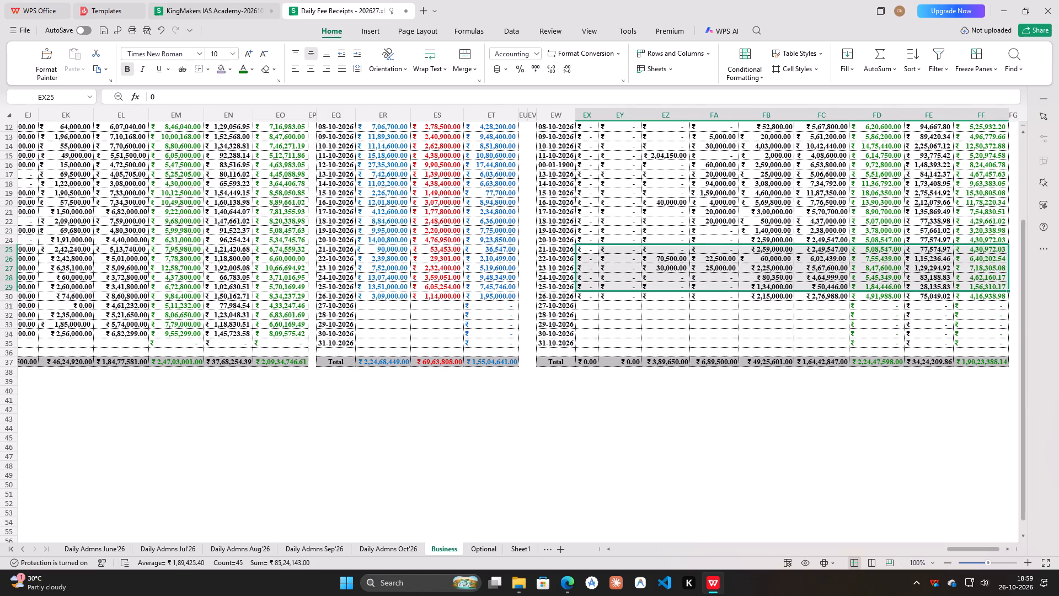
pyautogui.moveTo(585, 239); pyautogui.dragTo(983, 237)
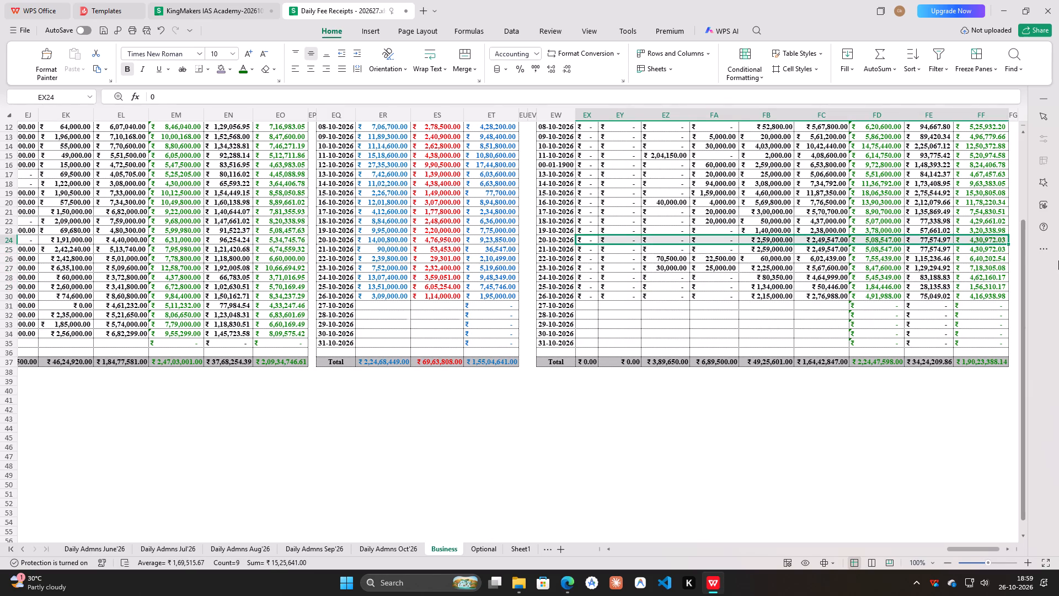
pyautogui.press('Delete')
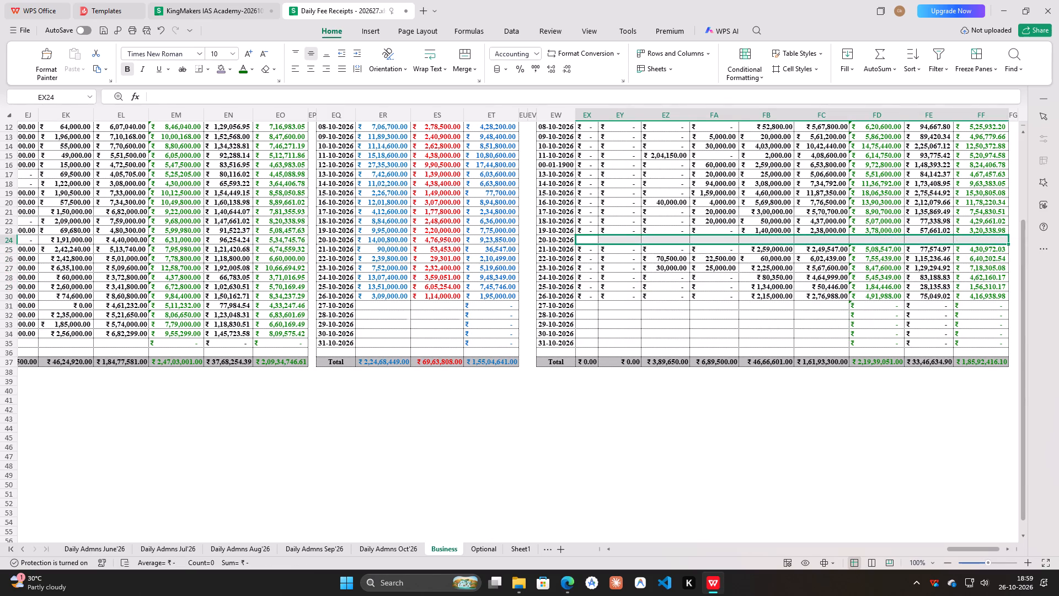
# Copy the 20/10/2026 Cash 1,86,740 and Online 6,95,300 (AL742:AM742) from Daily Admns Oct'26 into the Business sheet's 20-10-2026 row, starting at FB24.
pyautogui.click(410, 552)
pyautogui.scroll(4, 588, 427)
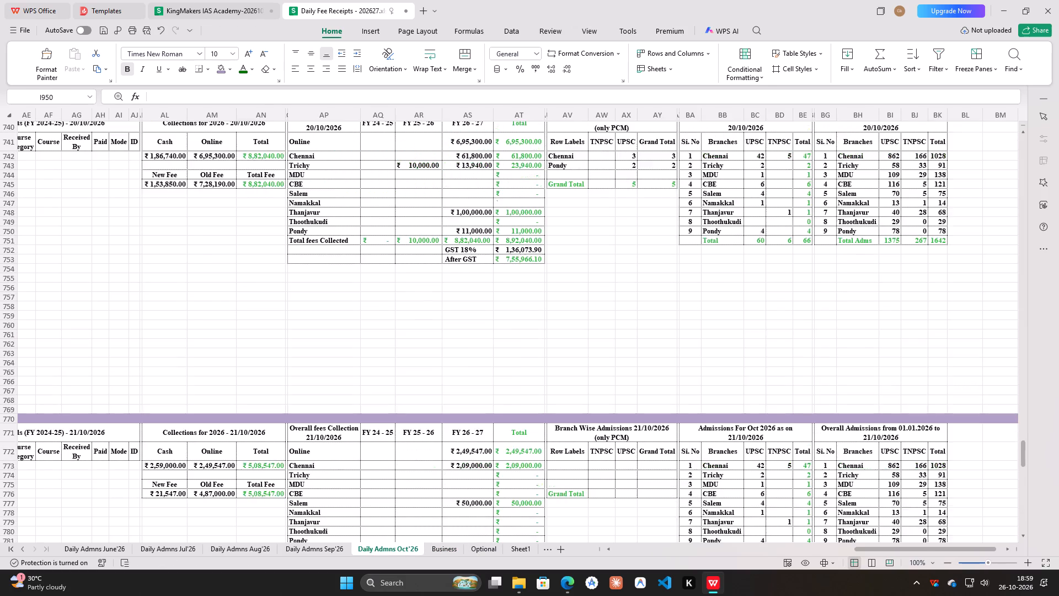
pyautogui.scroll(5, 586, 424)
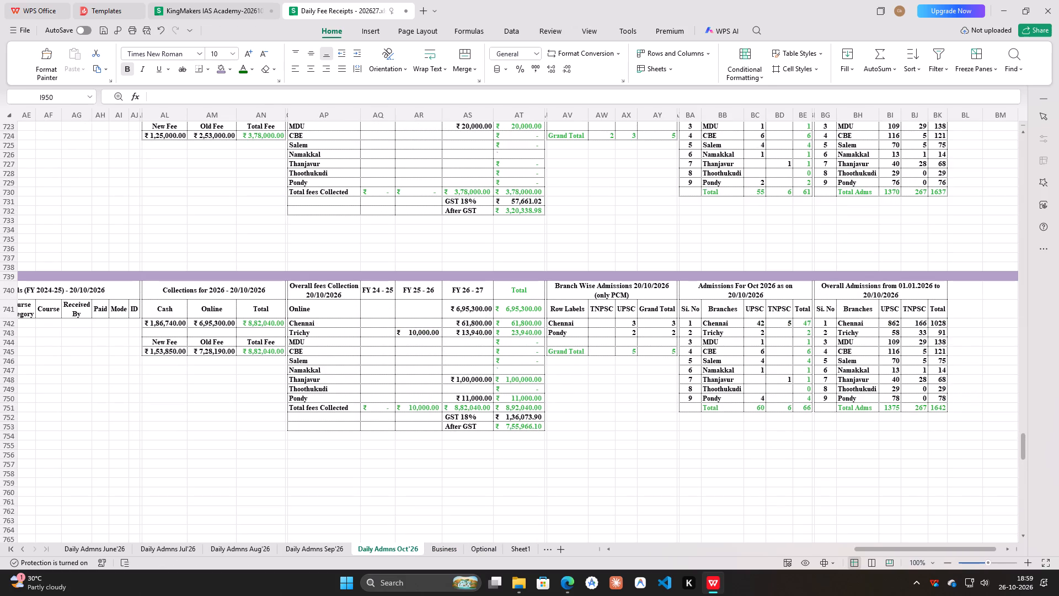
pyautogui.moveTo(166, 322); pyautogui.dragTo(205, 324)
pyautogui.hotkey('ctrl', 'c')
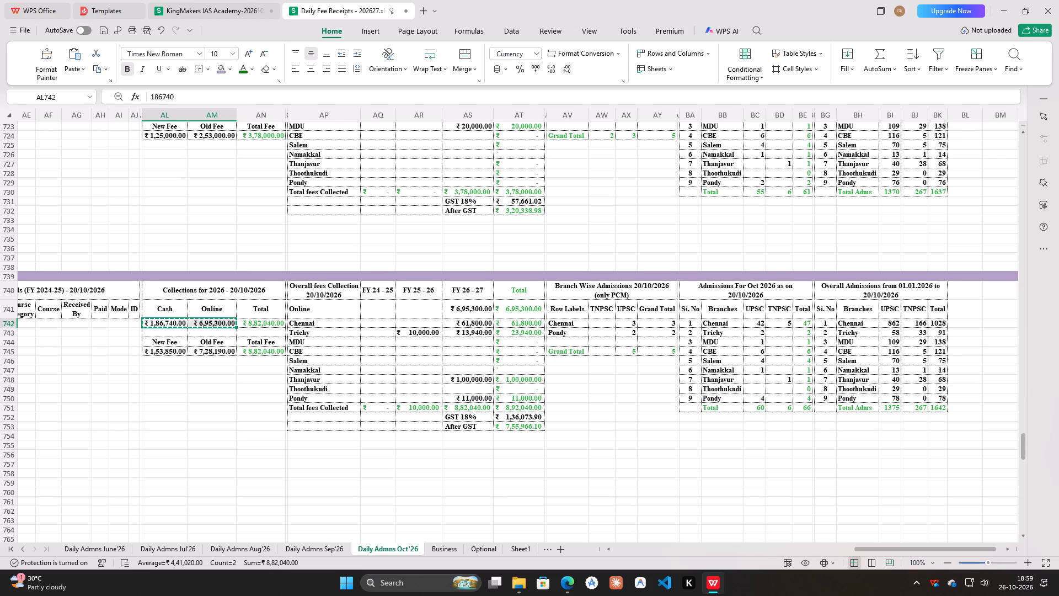
pyautogui.click(436, 552)
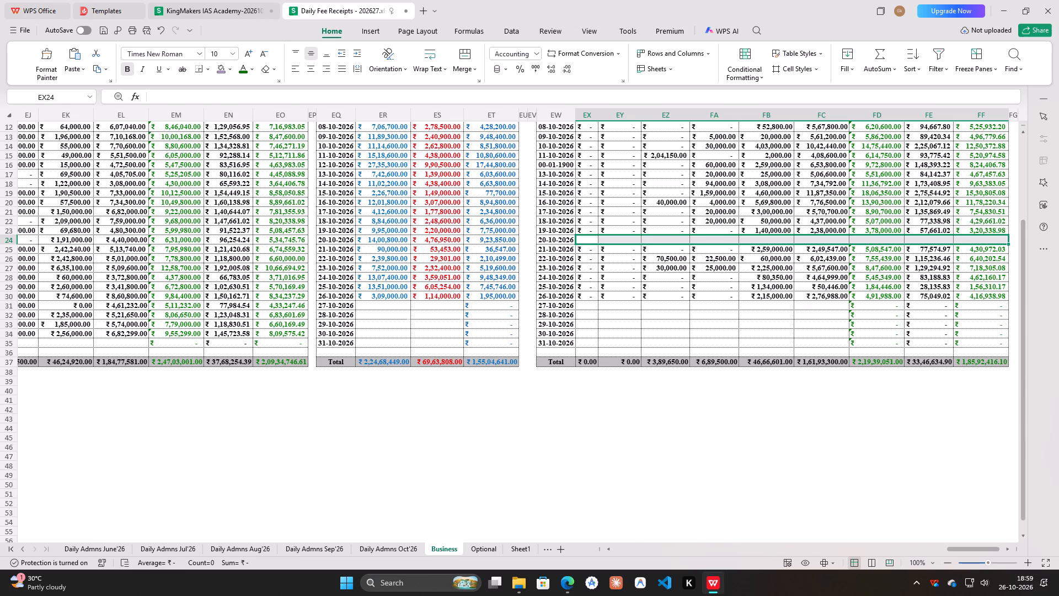
pyautogui.click(756, 236)
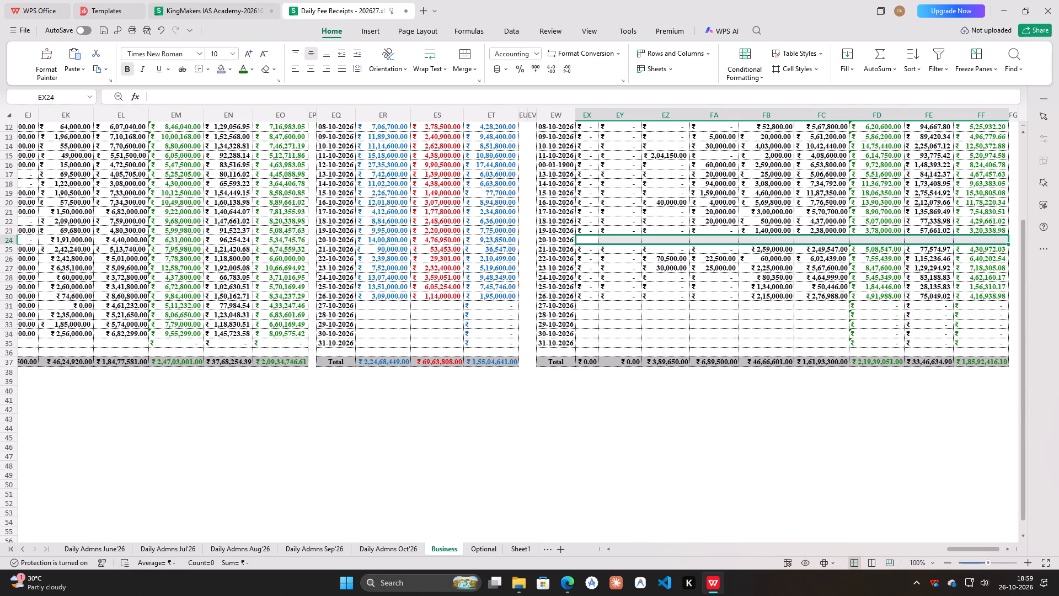
pyautogui.click(758, 240)
pyautogui.rightClick(758, 240)
pyautogui.click(828, 15)
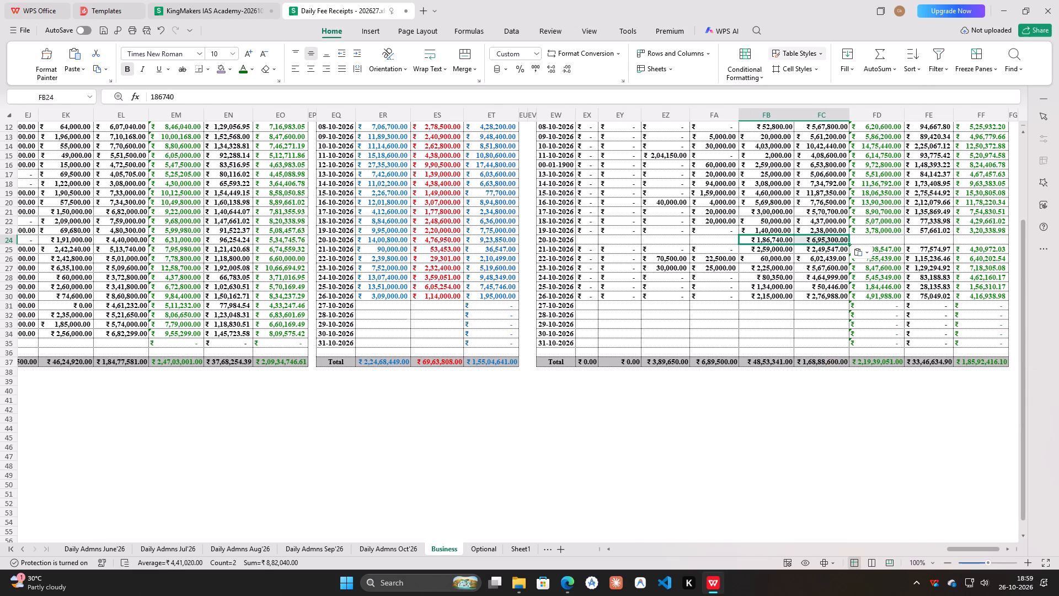
# Enter the Business sheet's 20-10-2026 collections: 2025-26 Cash 10,000 (EZ24) and 0 for 2025-26 Online and 2024-25 Cash and Online (FA24, EX24:EY24).
pyautogui.click(675, 235)
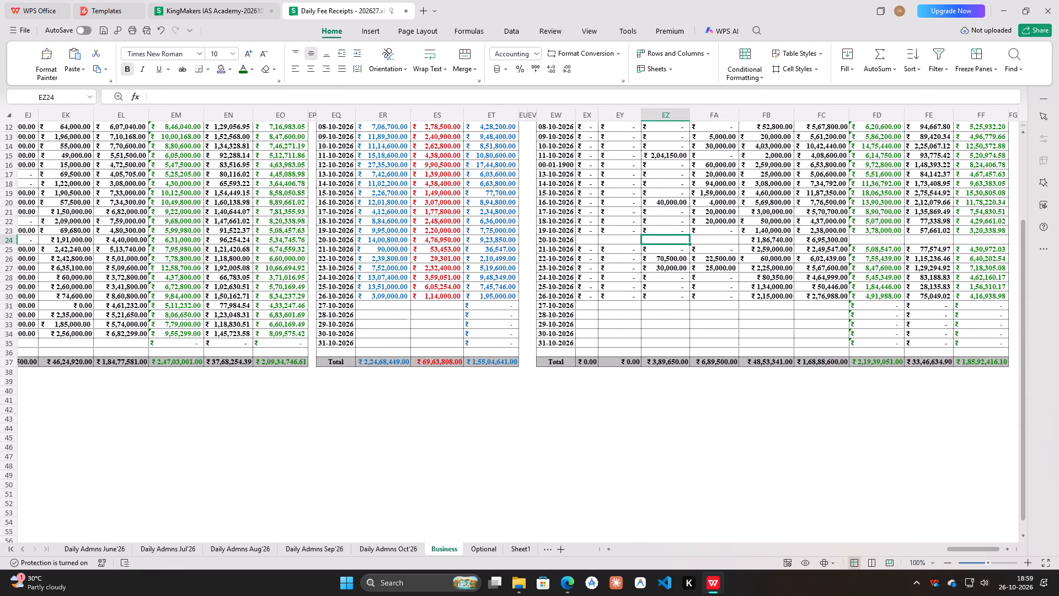
pyautogui.write('10000')
pyautogui.press('Right')
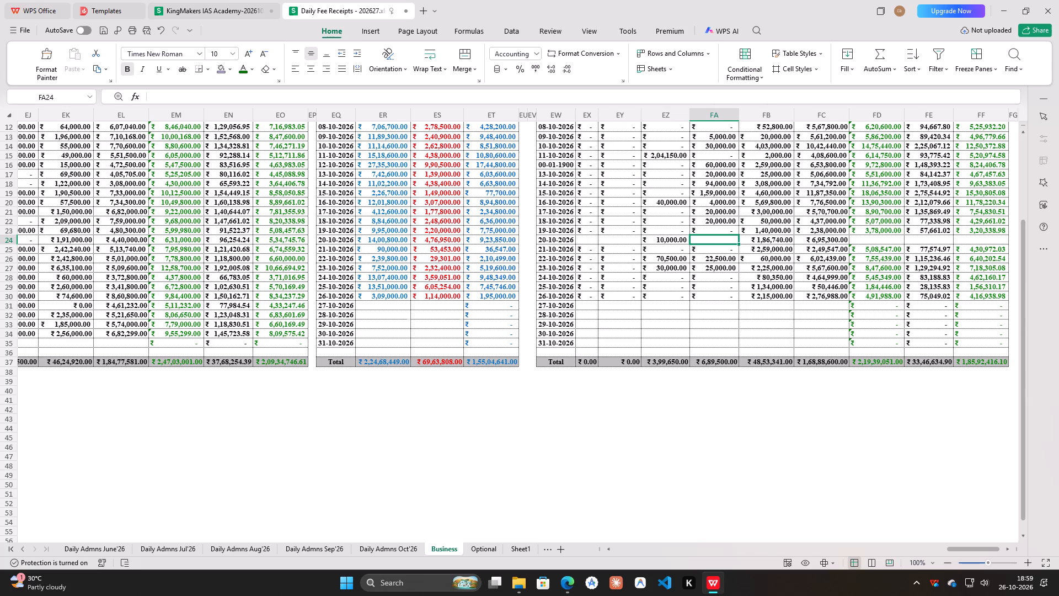
pyautogui.press('0')
pyautogui.press('Left')
pyautogui.press('Left')
pyautogui.press('0')
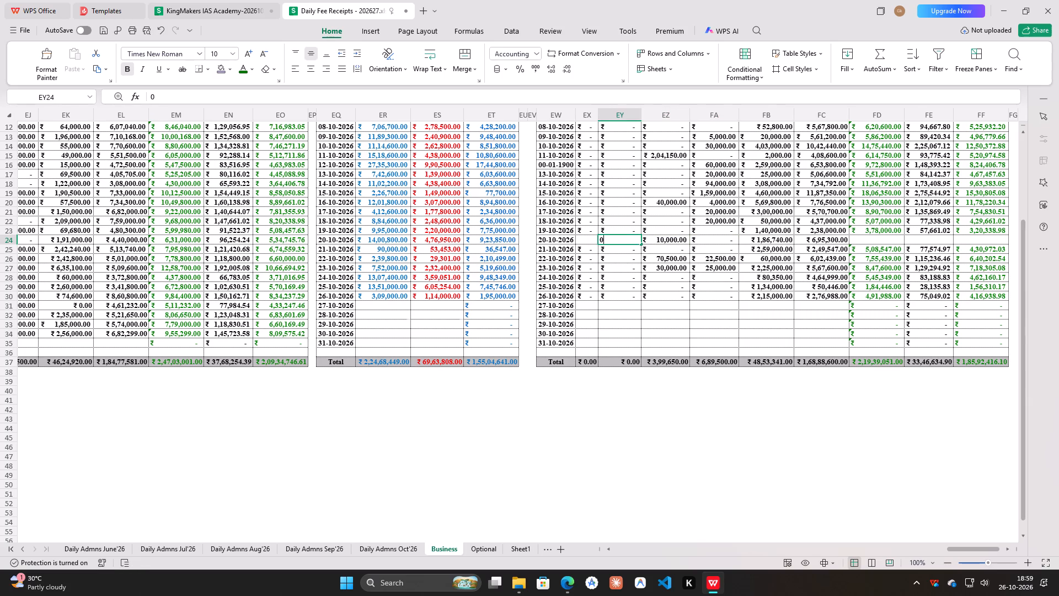
pyautogui.press('Left')
pyautogui.press('0')
pyautogui.press('Return')
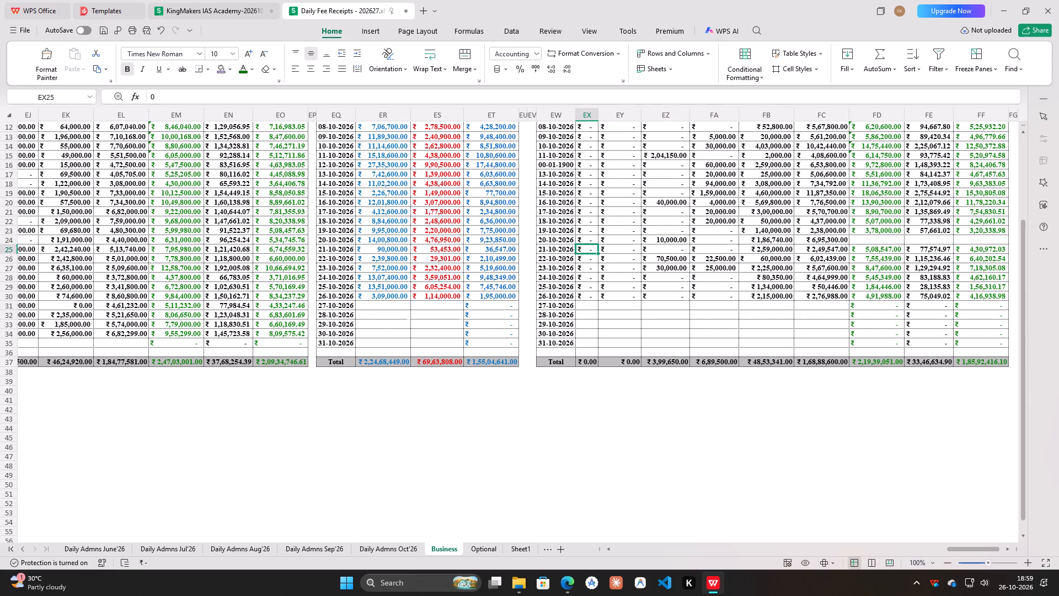
# Fill the Total Collection, GST 18% and After GST formulas down from row 23 into the 20-10-2026 row (FD24:FF24).
pyautogui.click(868, 241)
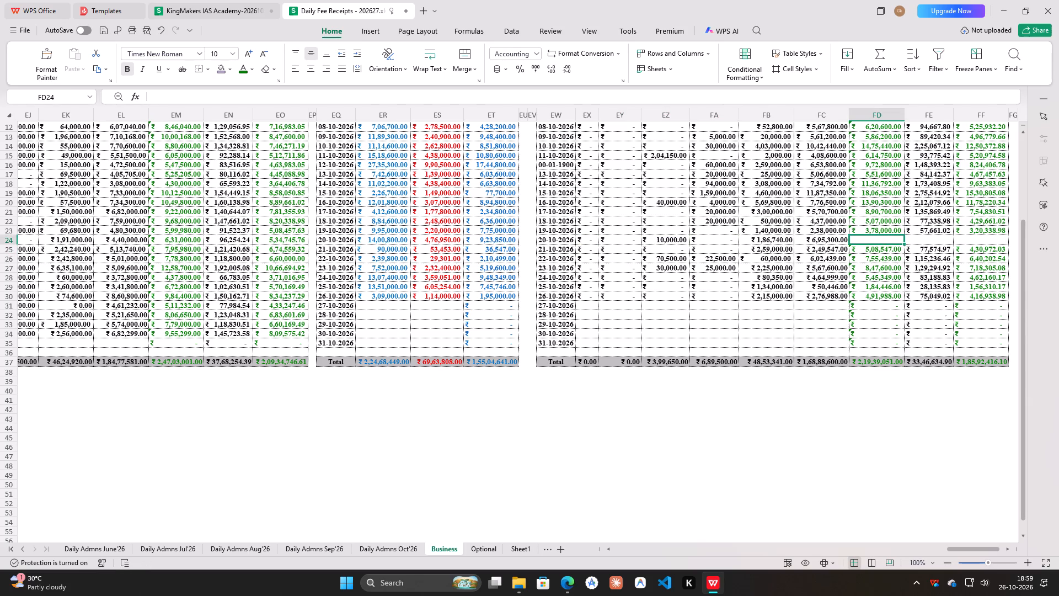
pyautogui.hotkey('ctrl', 'd')
pyautogui.press('Right')
pyautogui.hotkey('ctrl', 'd')
pyautogui.press('Right')
pyautogui.hotkey('ctrl', 'd')
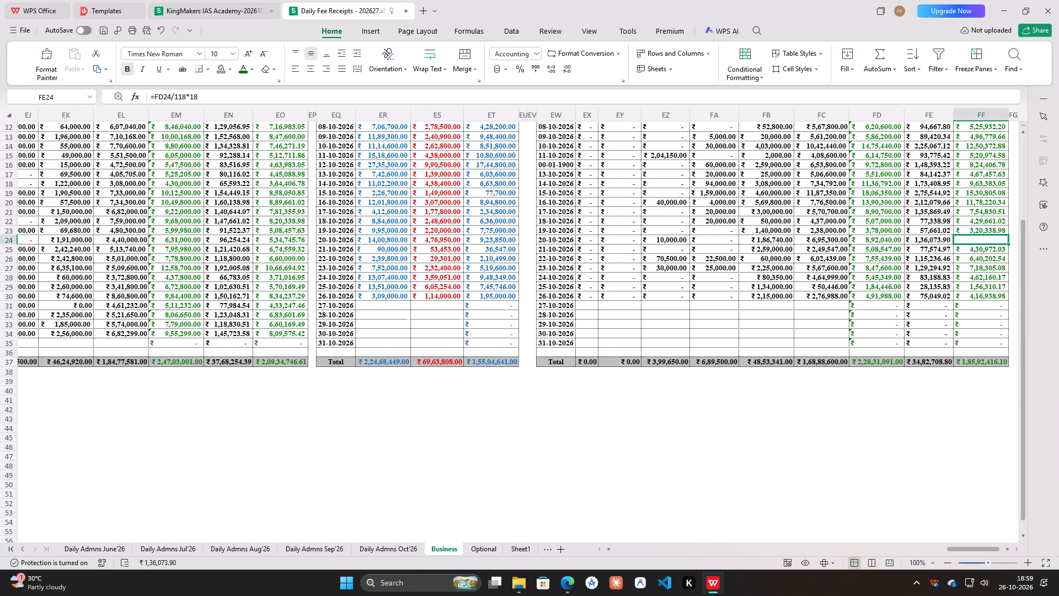
# Check the 20/10/2026 old admission fees and overall collection in Daily Admns Oct'26 against the Business sheet's October collection rows.
pyautogui.click(394, 545)
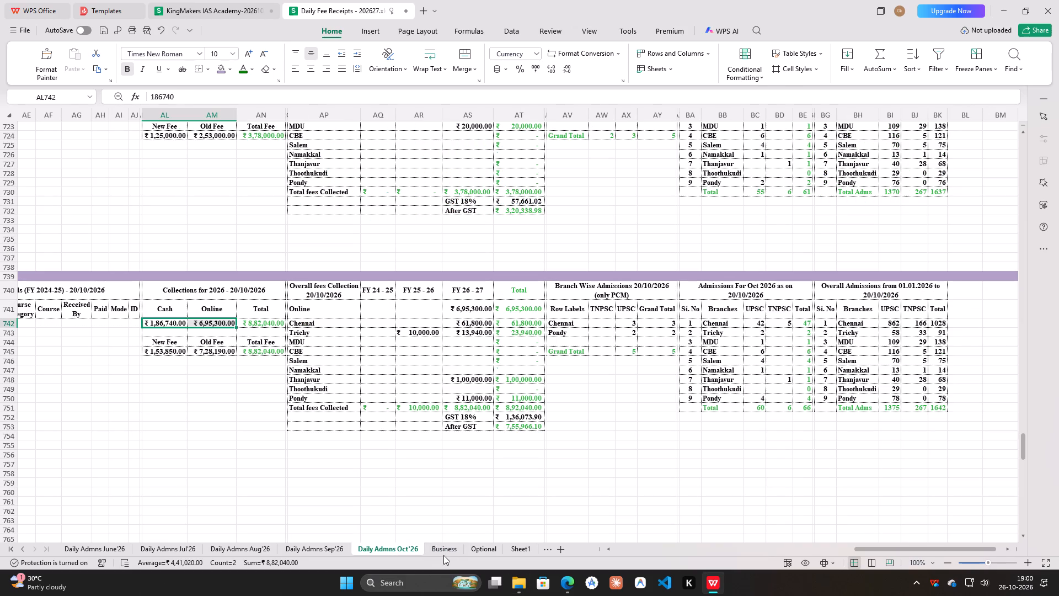
pyautogui.moveTo(917, 546); pyautogui.dragTo(847, 558)
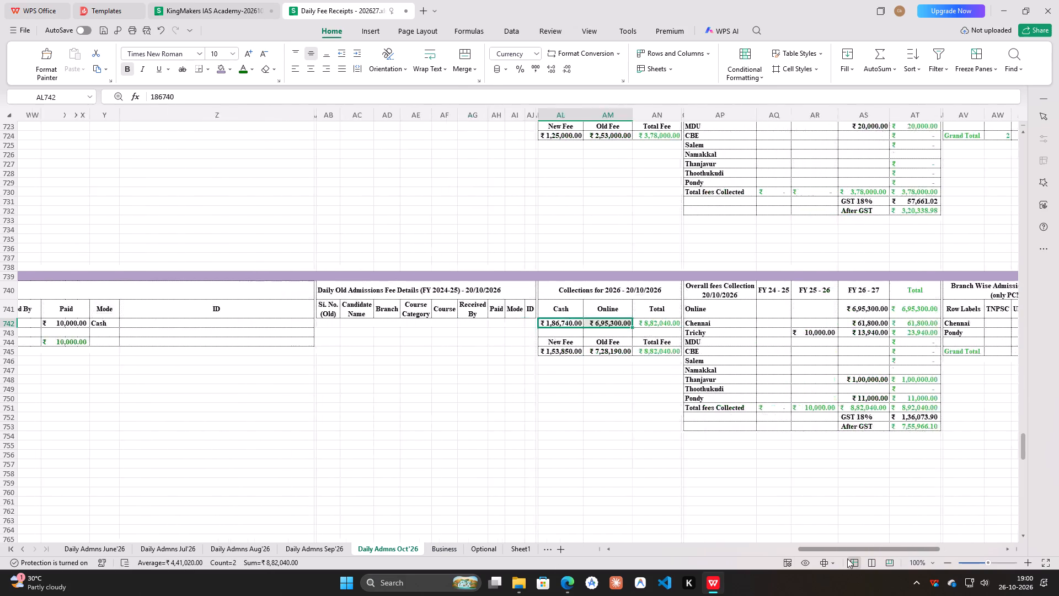
pyautogui.moveTo(847, 558); pyautogui.dragTo(824, 561)
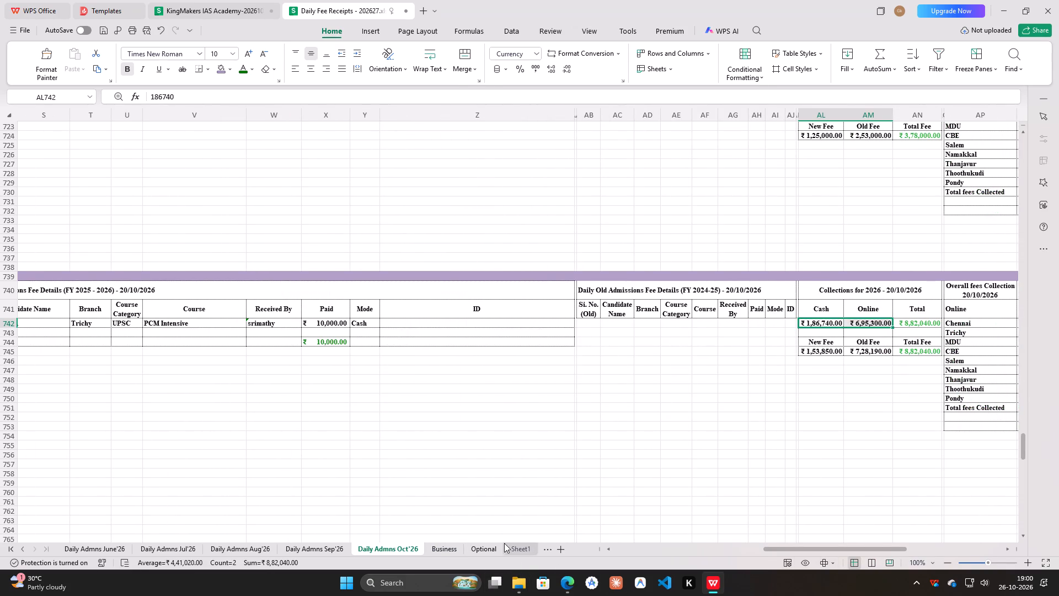
pyautogui.click(442, 551)
pyautogui.scroll(5, 971, 329)
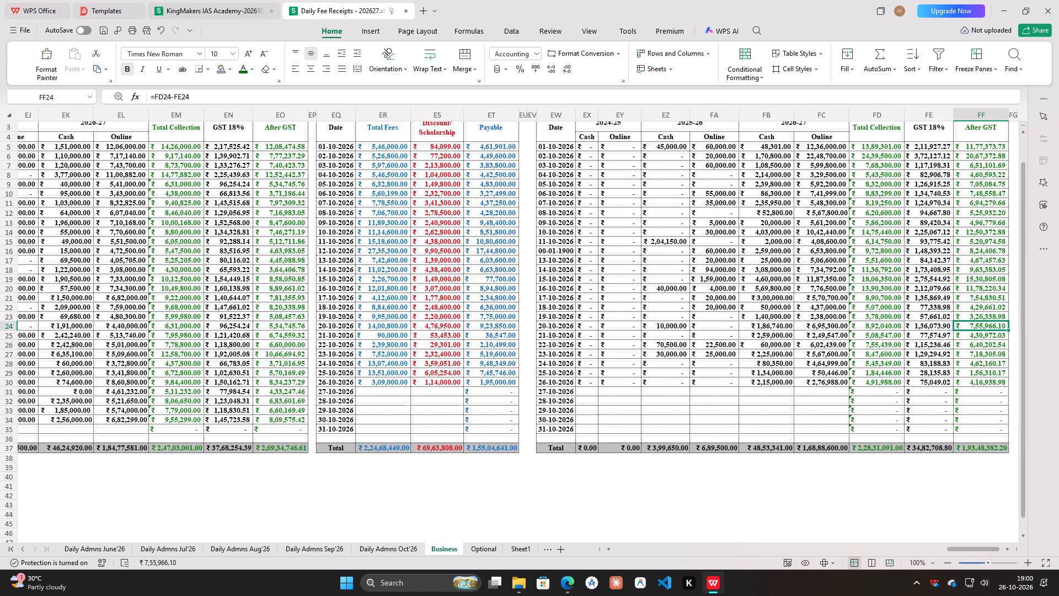
pyautogui.scroll(2, 974, 329)
pyautogui.scroll(-5, 974, 329)
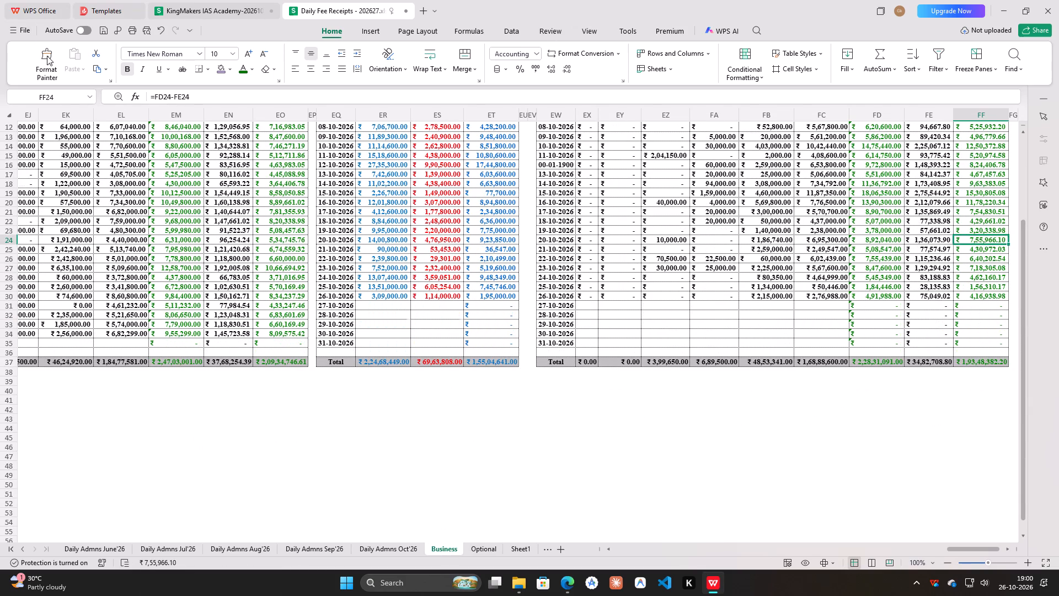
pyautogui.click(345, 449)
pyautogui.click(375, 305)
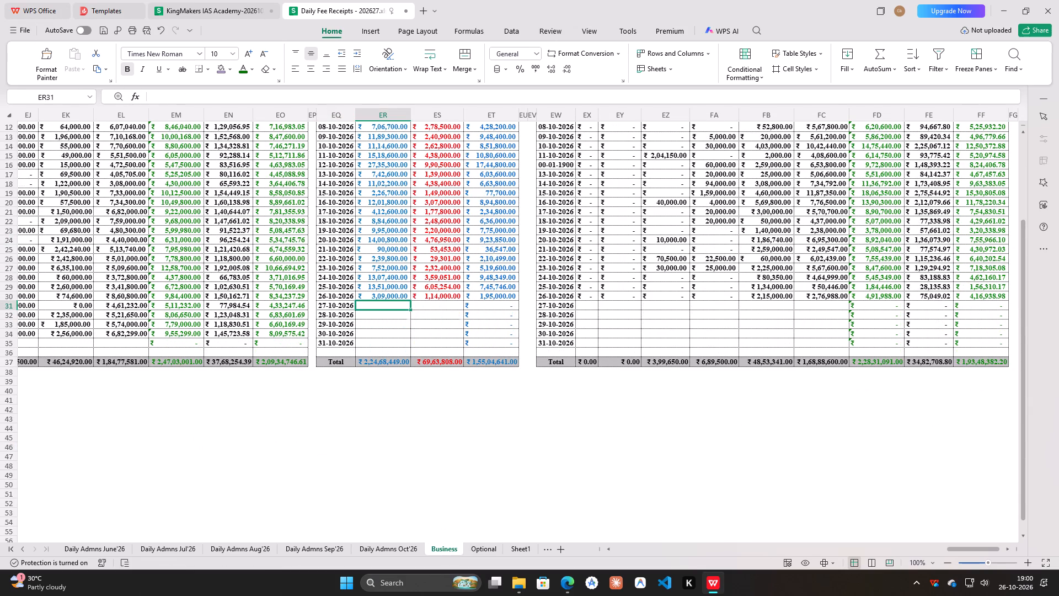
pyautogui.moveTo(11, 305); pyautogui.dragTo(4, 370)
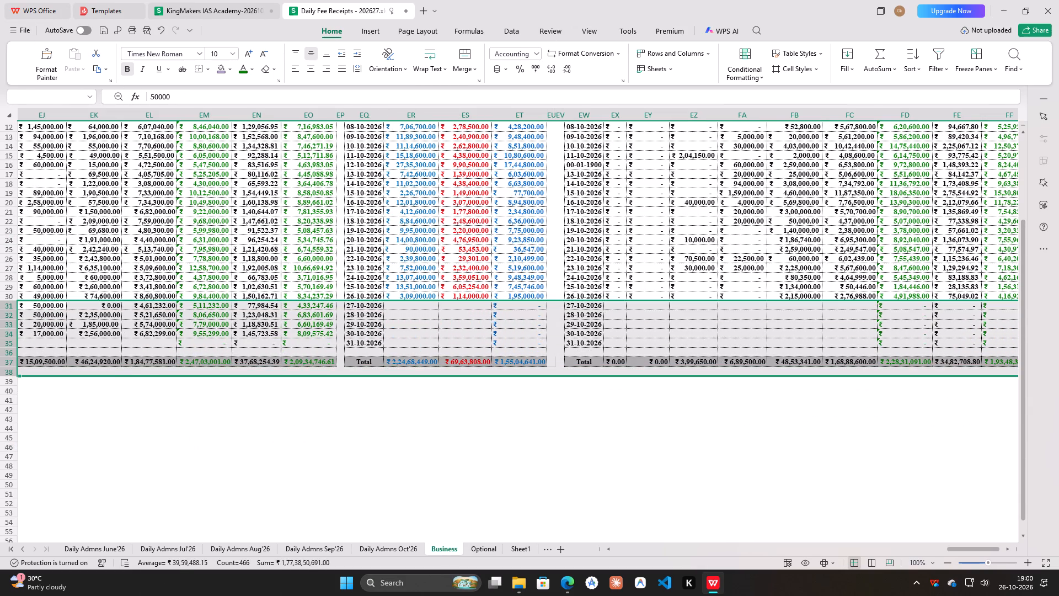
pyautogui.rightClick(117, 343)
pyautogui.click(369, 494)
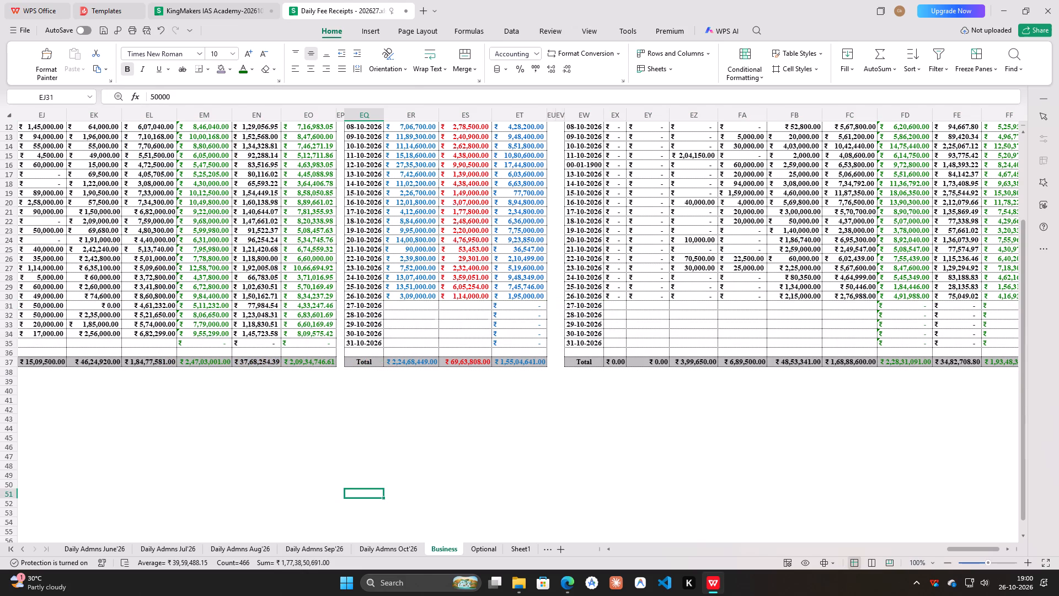
# Select the Business sheet's entire rows 31 to 35, covering 27-10-2026 to 31-10-2026, and open their row options.
pyautogui.click(8, 295)
pyautogui.moveTo(13, 305); pyautogui.dragTo(2, 341)
pyautogui.rightClick(47, 323)
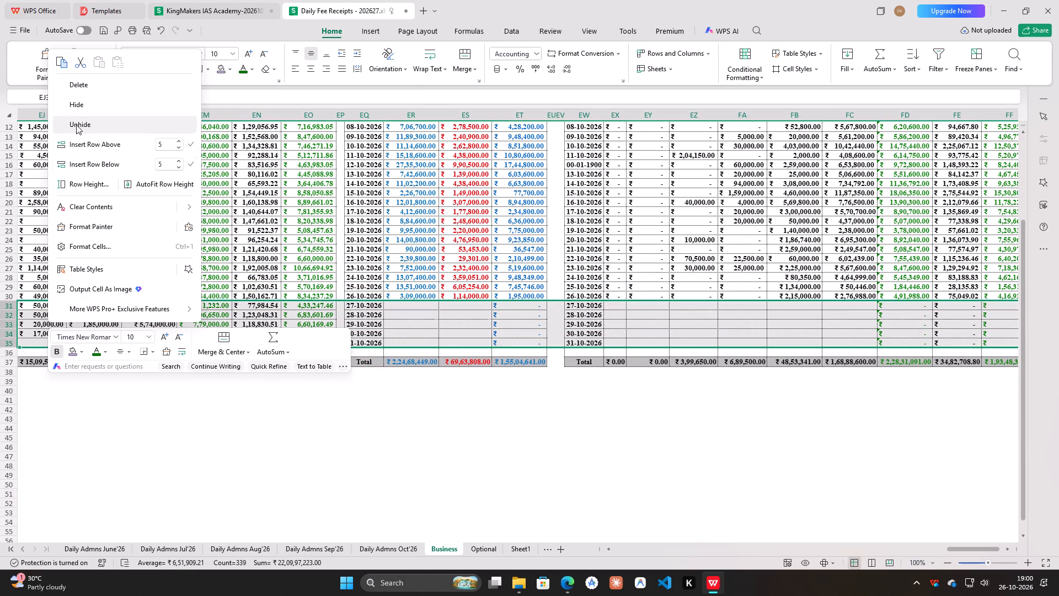
# Hide the selected rows 31 to 35, covering 27-10-2026 to 31-10-2026, in the Business sheet.
pyautogui.click(79, 113)
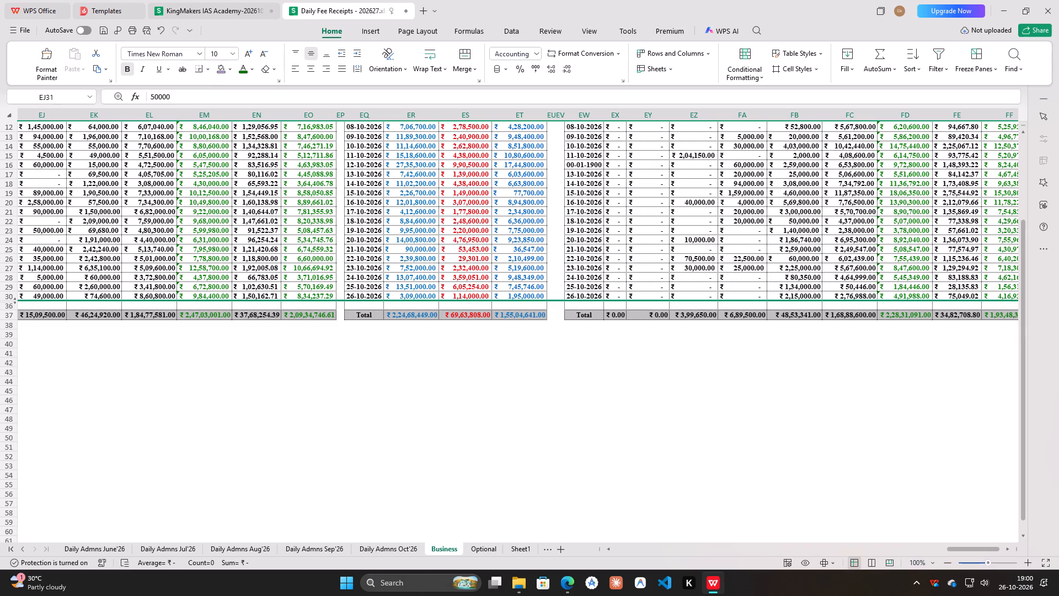
# Copy the whole 2026-27 Business - Oct'26 table, from its title through the Total row, including the blank margin cells around it.
pyautogui.moveTo(339, 324); pyautogui.dragTo(542, 63)
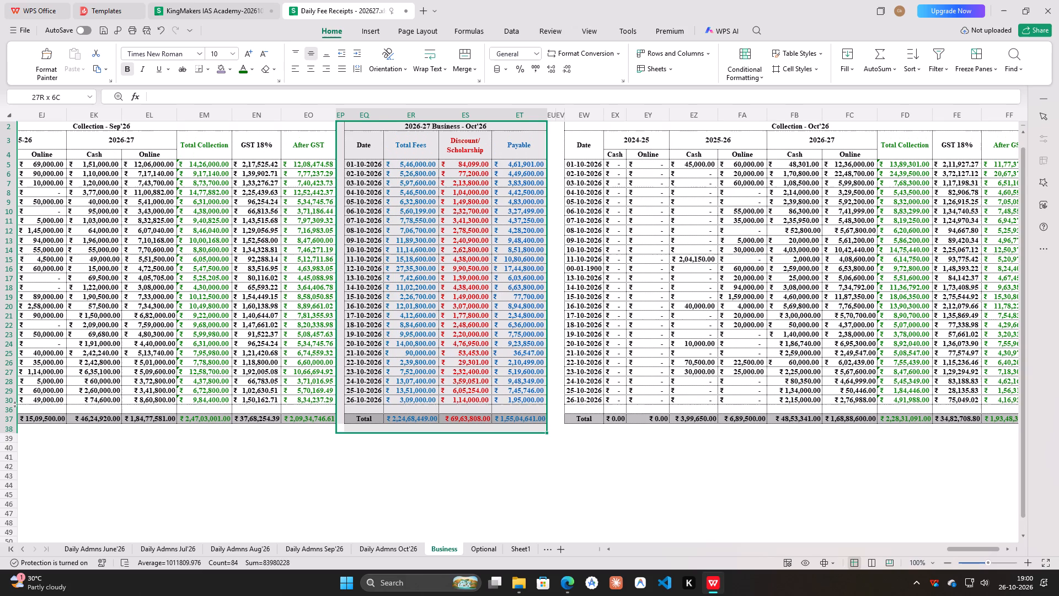
pyautogui.moveTo(542, 63); pyautogui.dragTo(557, 115)
pyautogui.hotkey('ctrl', 'c')
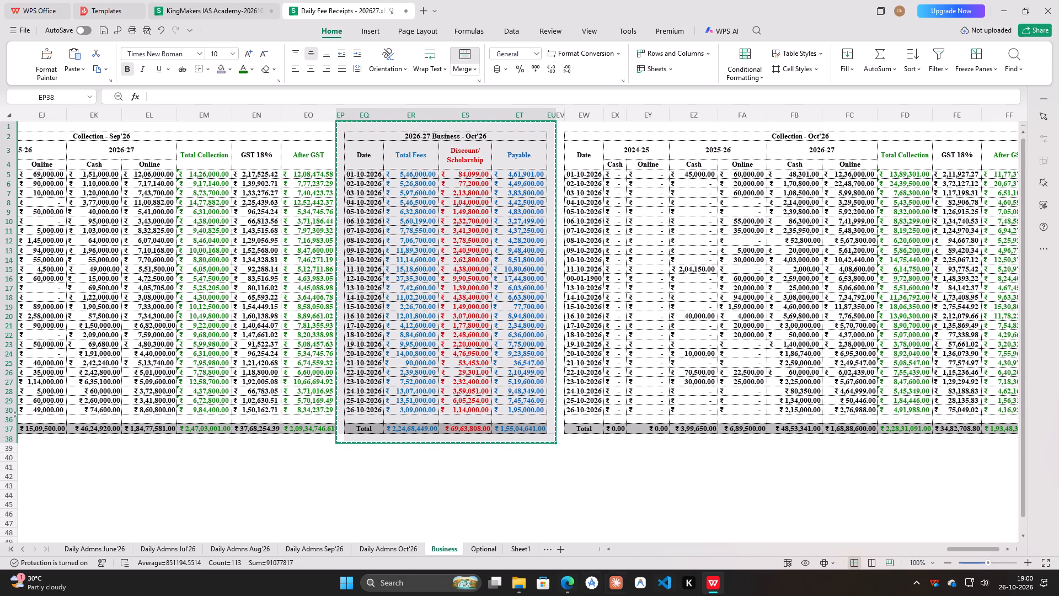